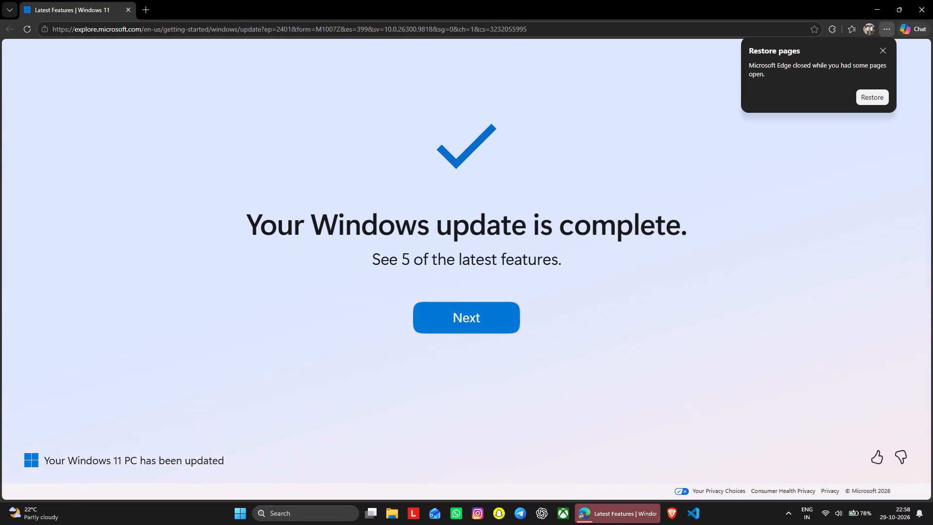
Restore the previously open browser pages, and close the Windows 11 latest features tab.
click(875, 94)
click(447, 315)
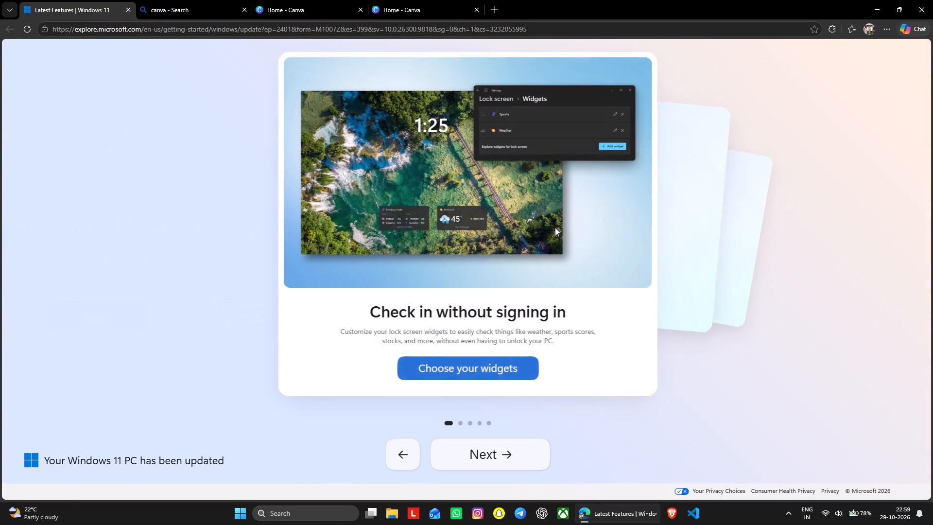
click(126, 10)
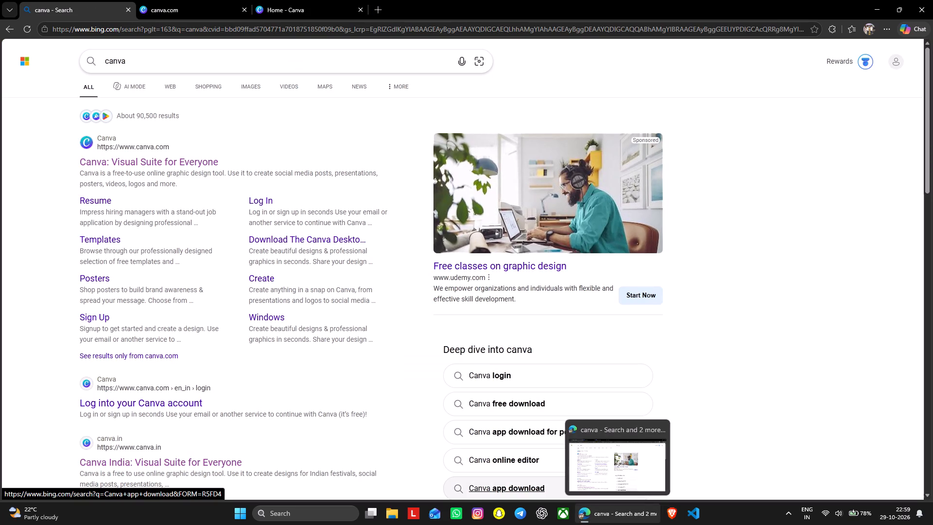
Close the browser window with the Canva search and Canva home tabs.
click(916, 5)
Refresh the Windows desktop twice.
right_click(521, 149)
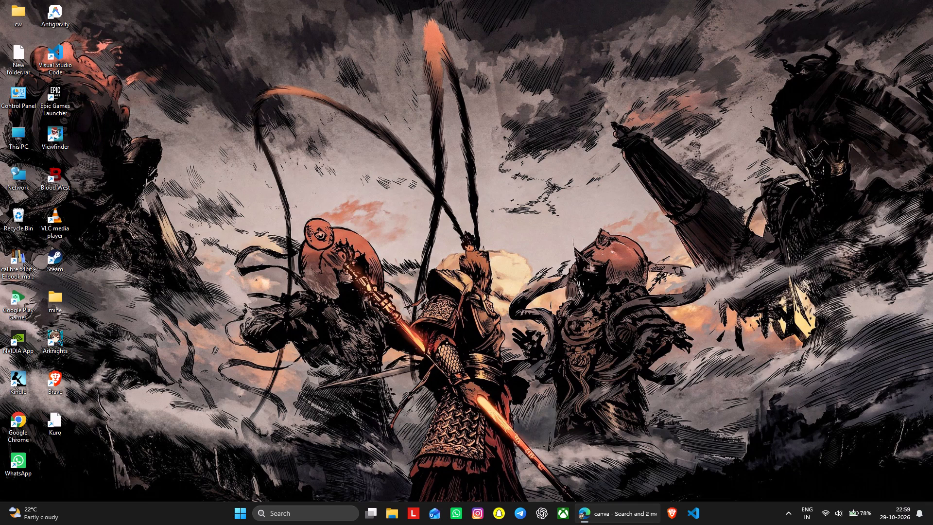
click(560, 191)
right_click(402, 165)
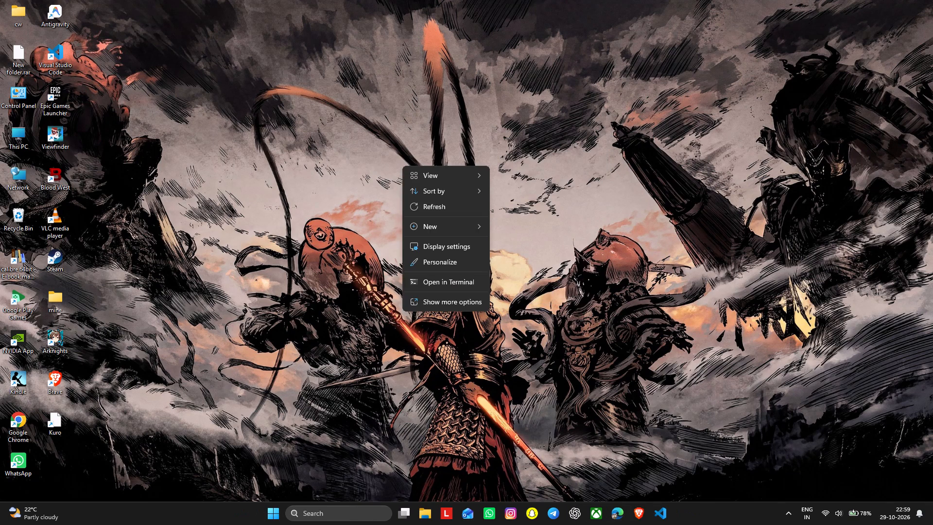
click(432, 209)
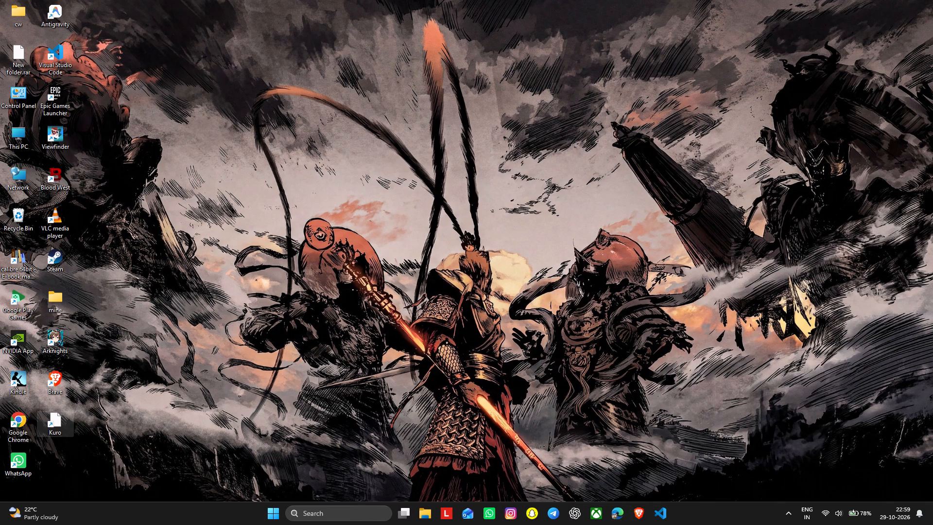
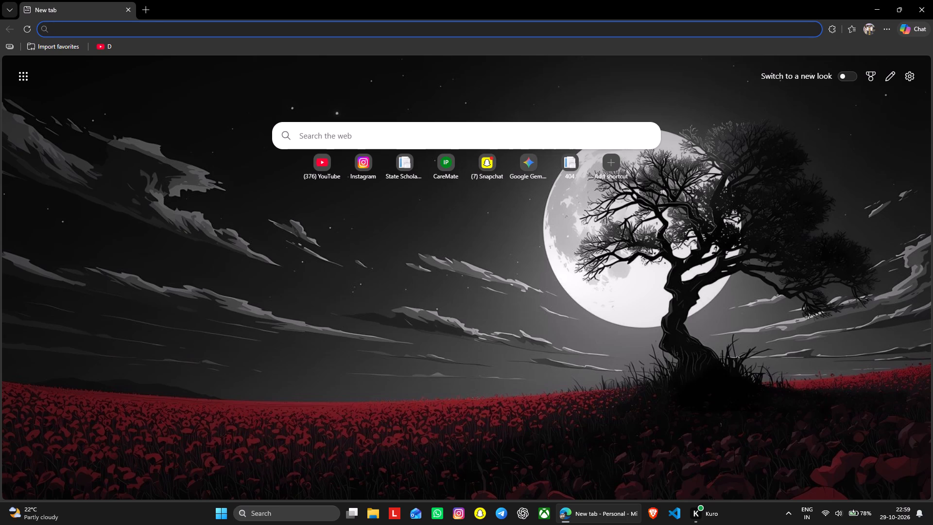
Search the web for canva in Microsoft Edge and open the Canva home page from the results.
click(98, 23)
click(99, 46)
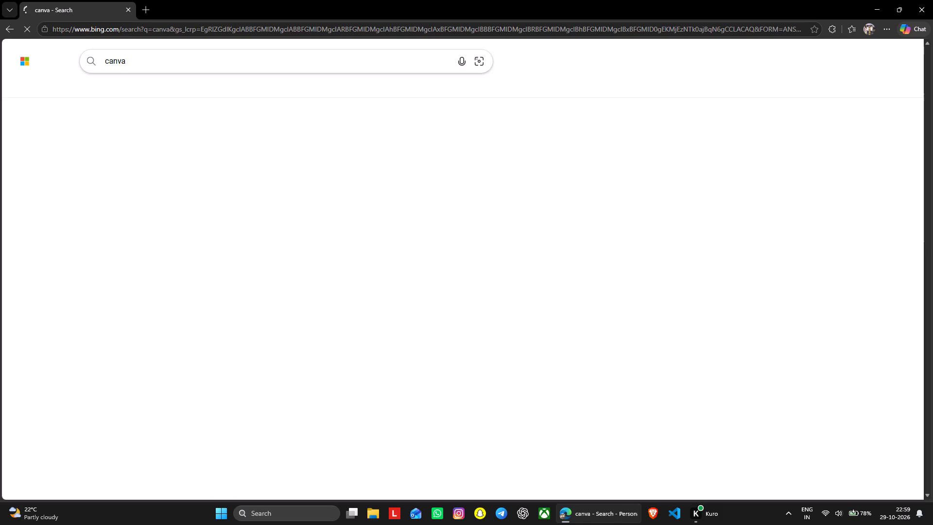
click(144, 144)
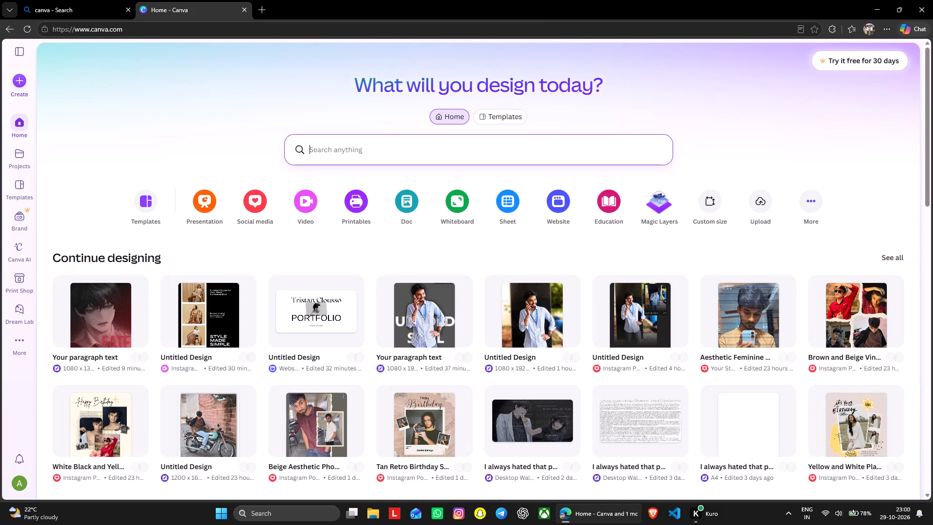
Create a new custom-size Canva design 1080 px wide and 1350 px high.
click(24, 87)
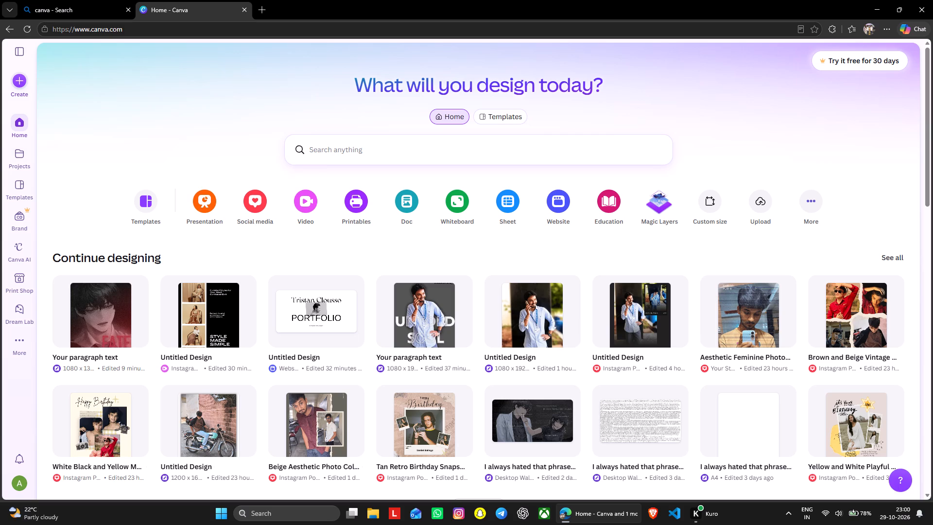
click(22, 81)
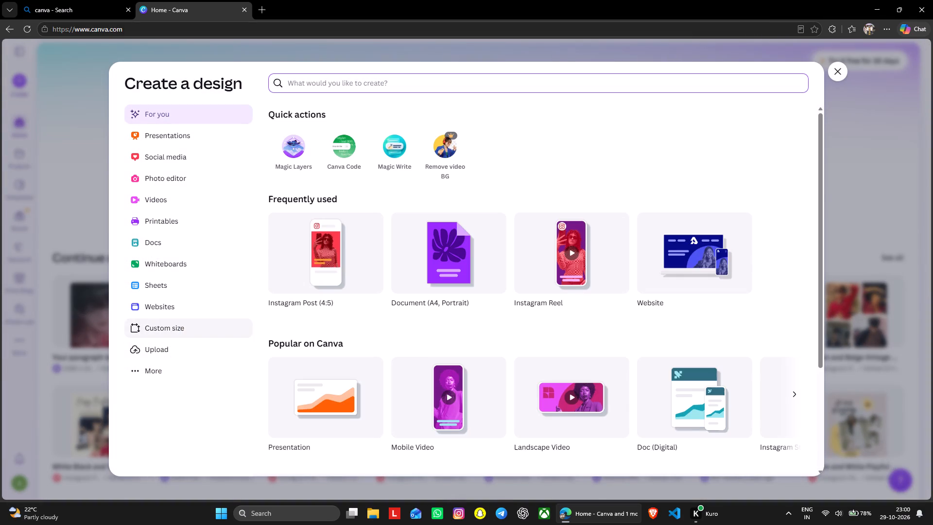
click(174, 327)
click(321, 122)
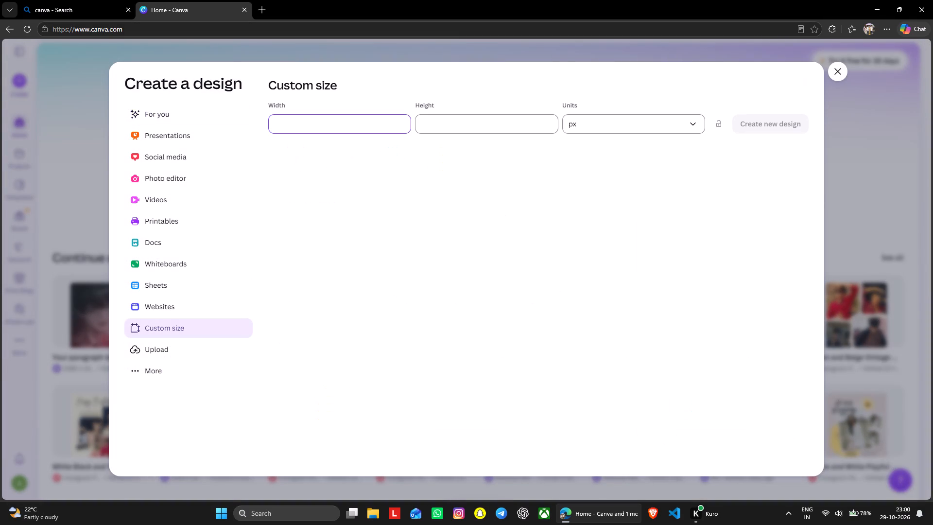
text(1080)
click(449, 130)
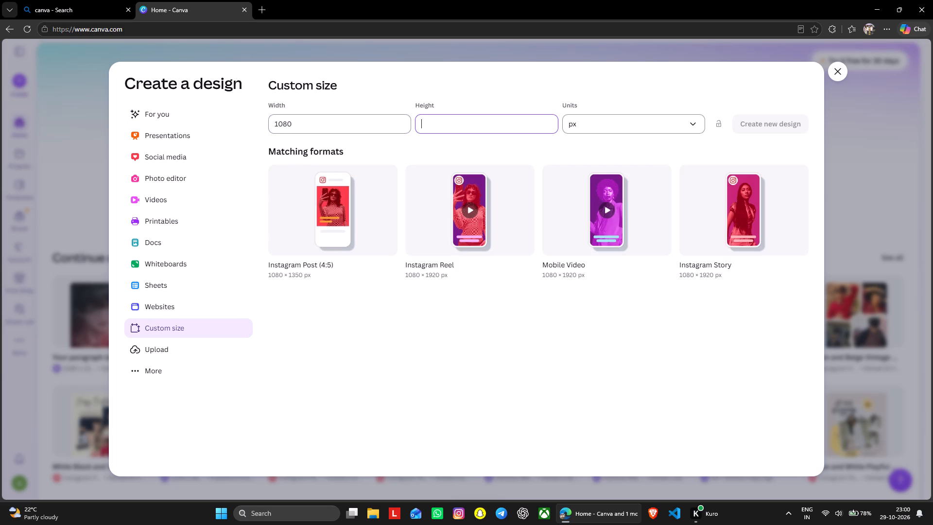
text(13)
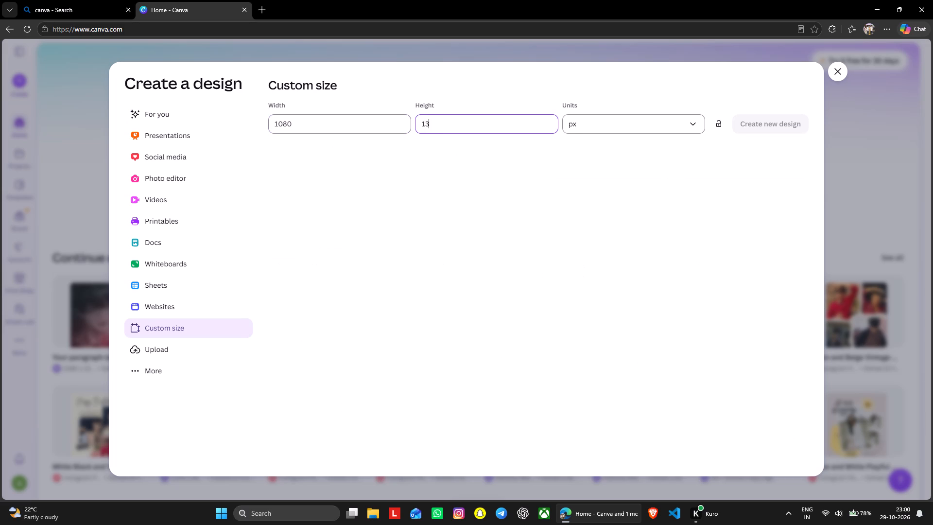
text(50)
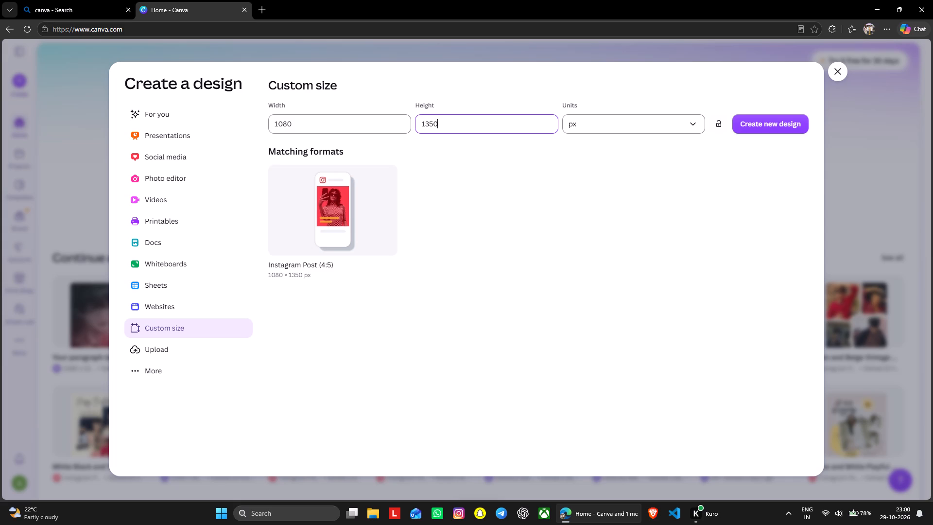
click(767, 123)
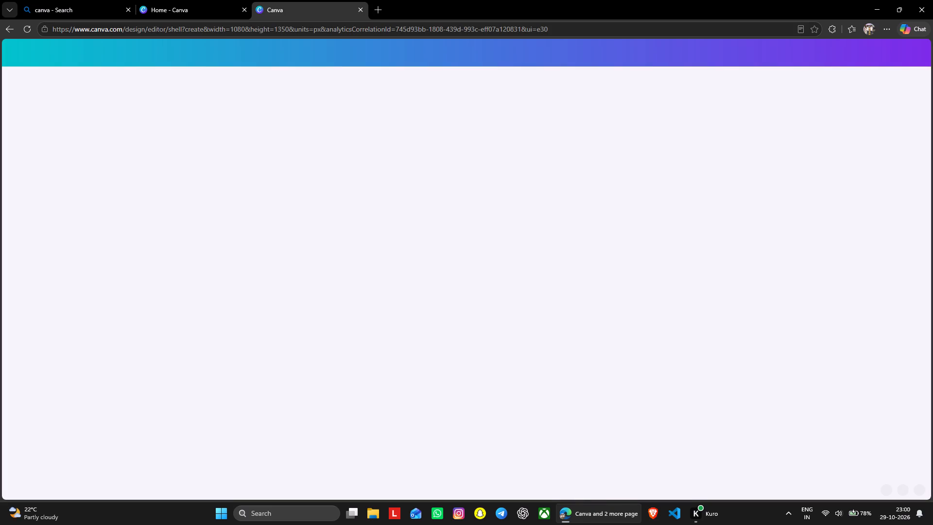
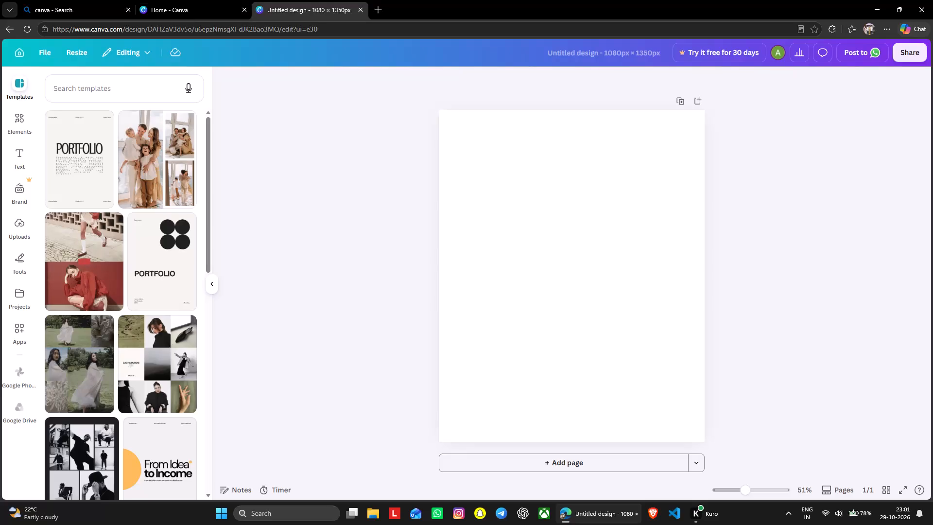
Close the canva web search tab and open Pinterest in a new tab through a web search for pinterest.
click(374, 7)
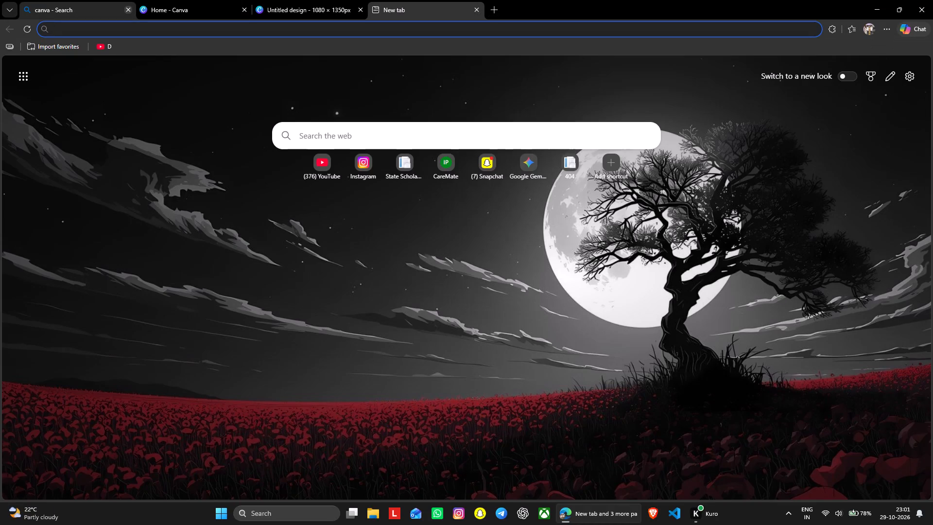
click(127, 8)
click(130, 24)
click(121, 63)
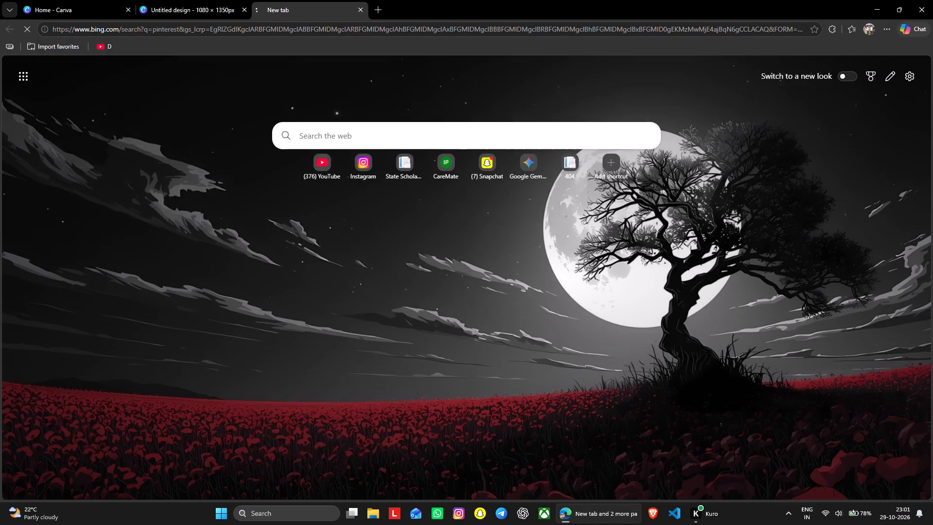
click(119, 165)
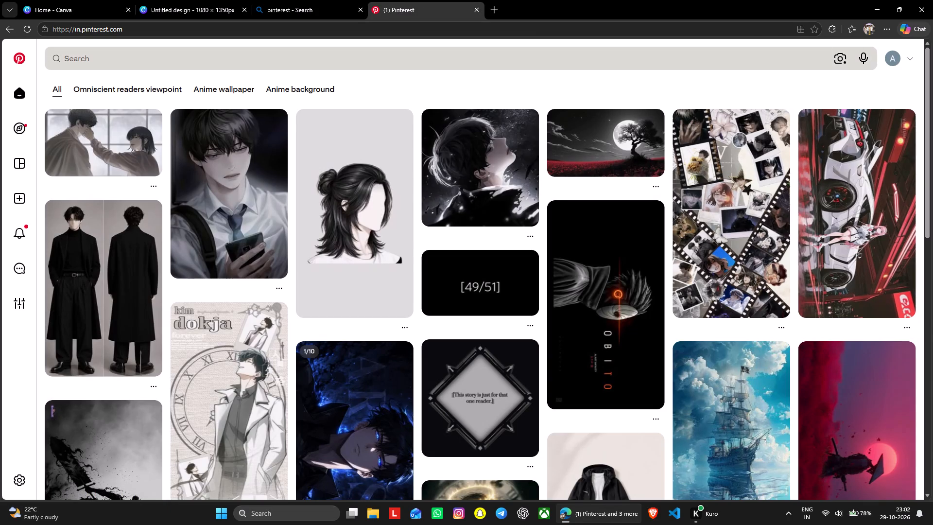
Search Pinterest for "dokja vs junghuky".
click(205, 56)
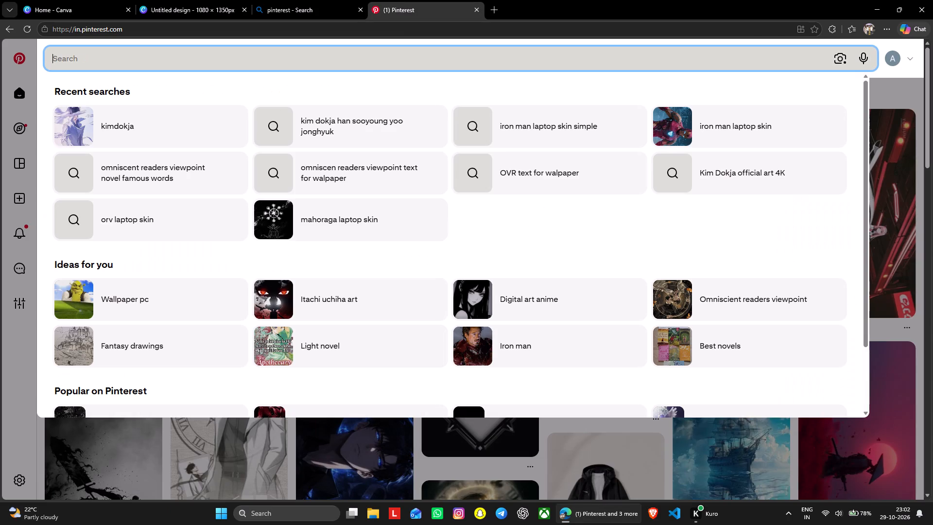
text(dokja vs)
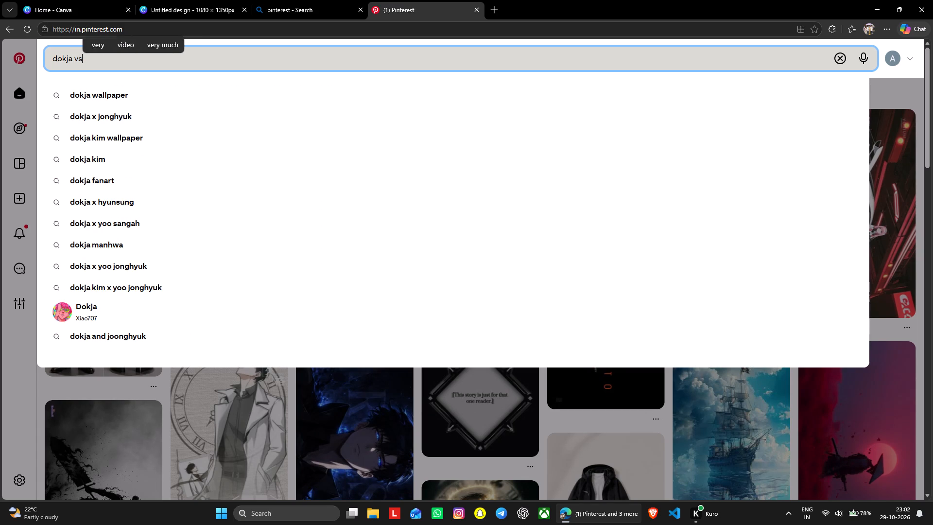
key(space)
text(junghuky)
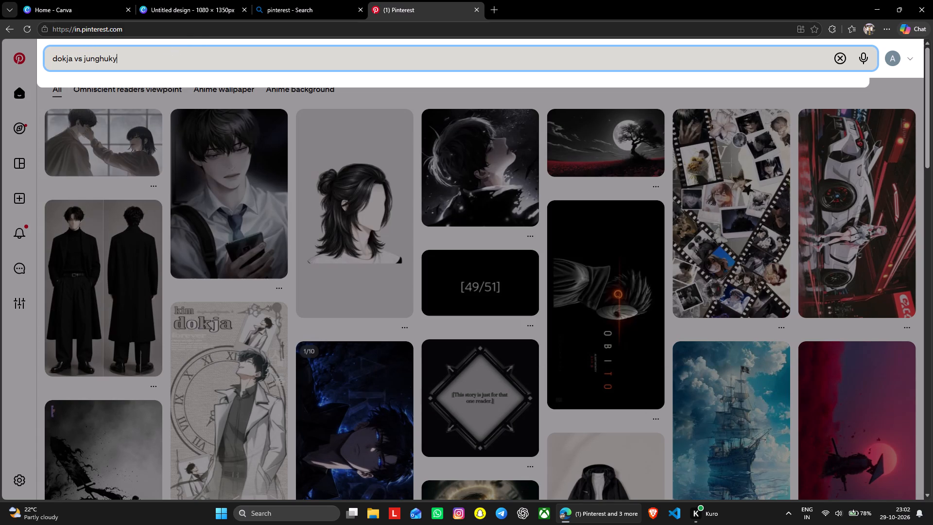
key(Return)
scroll(210, 59, up, 2)
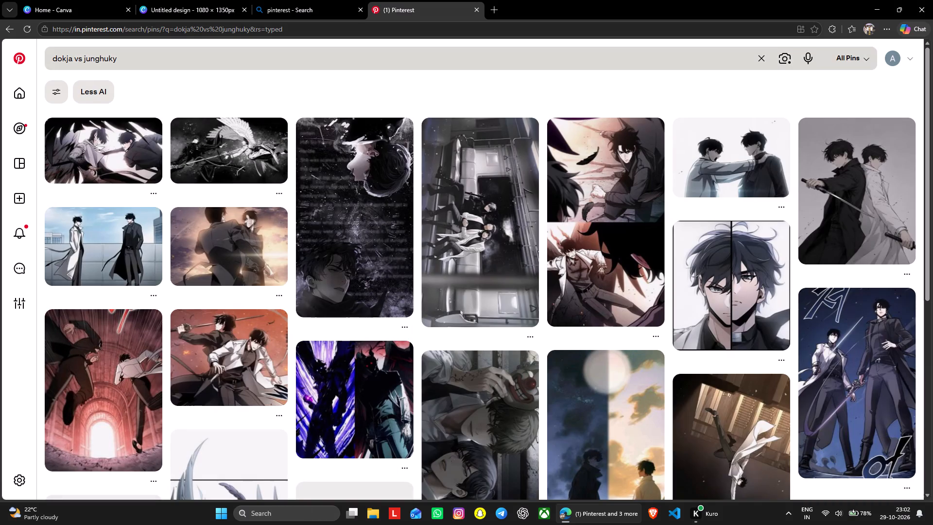
Refine the Pinterest search to "dokja vs junghuky manga panel" and look through the resulting pins.
click(169, 59)
key(space)
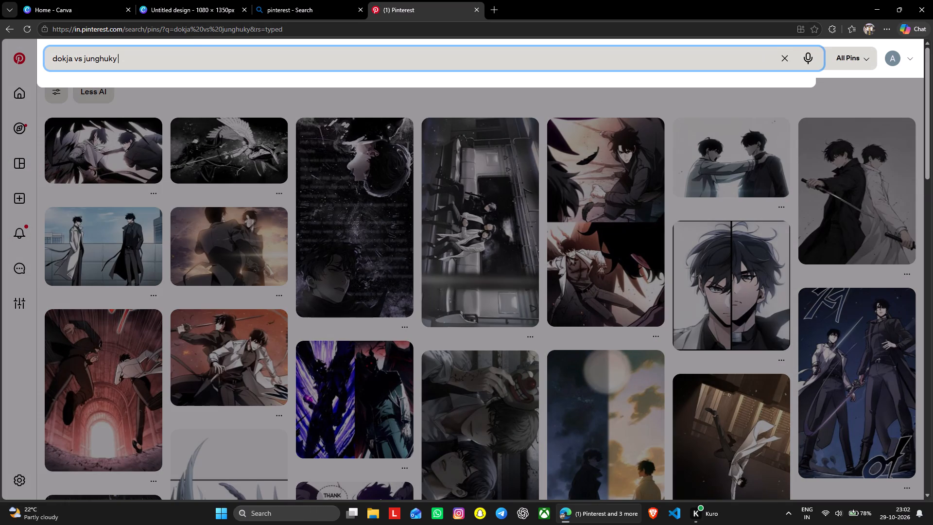
text(manga pa)
text(nel)
key(Return)
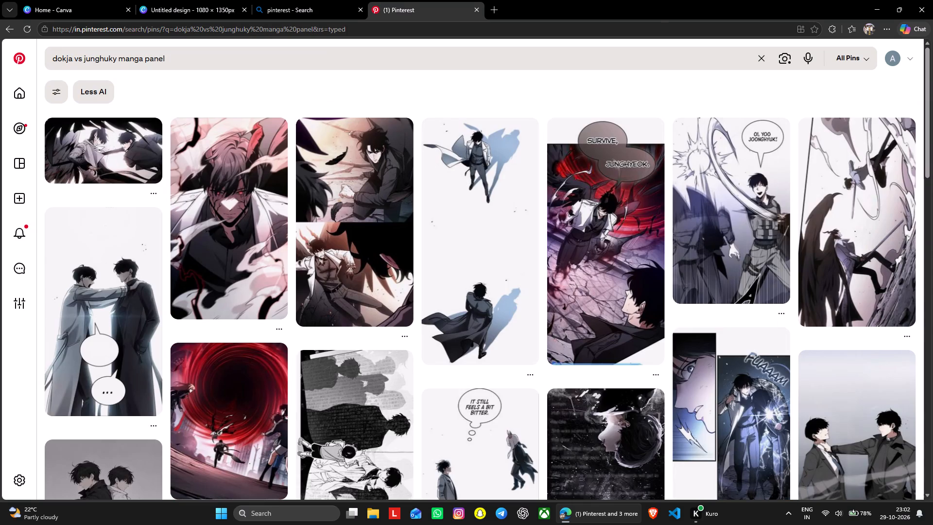
scroll(629, 92, down, 1)
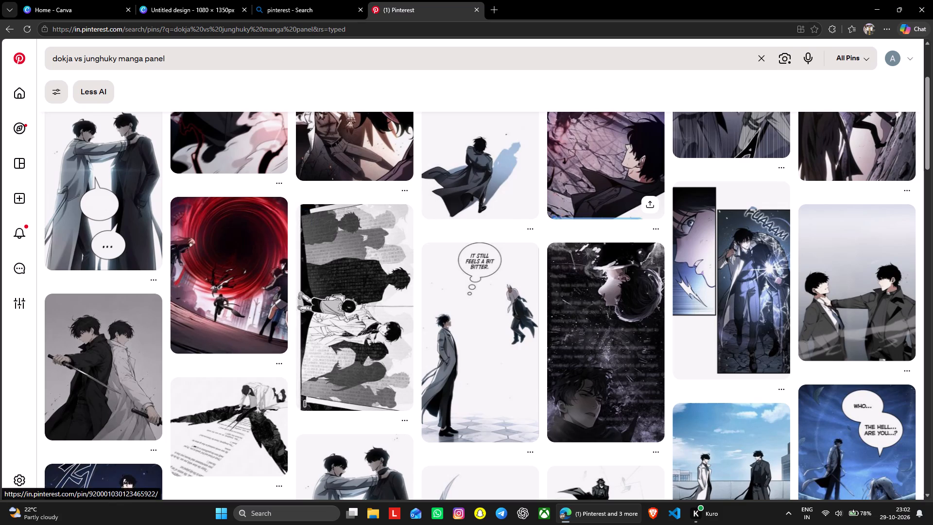
scroll(715, 165, down, 4)
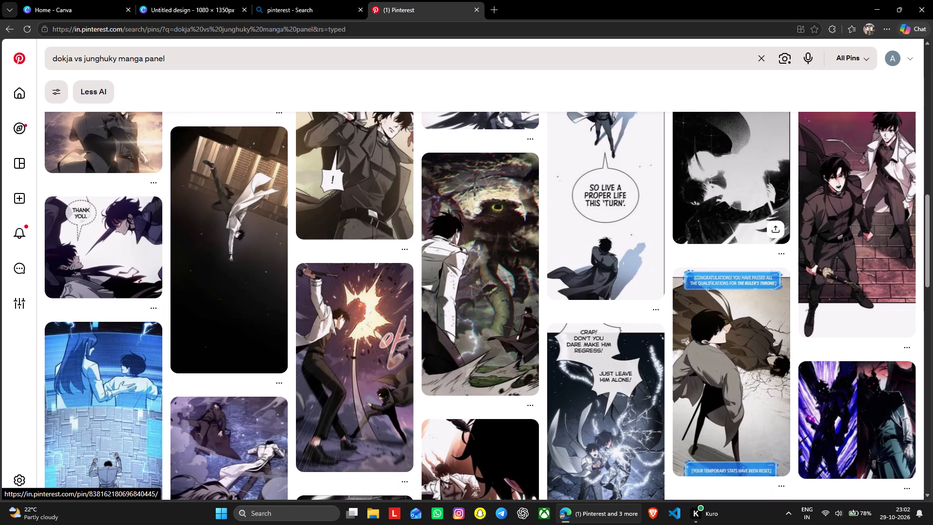
scroll(674, 239, up, 5)
Narrow the Pinterest search to "dokja vs junghuky manga panel black and white".
click(340, 61)
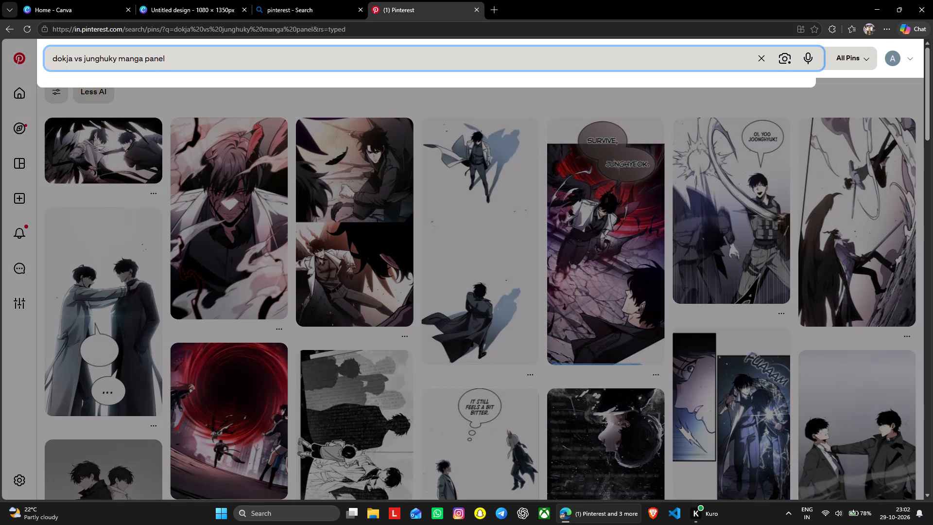
key(space)
text(black and white)
key(Return)
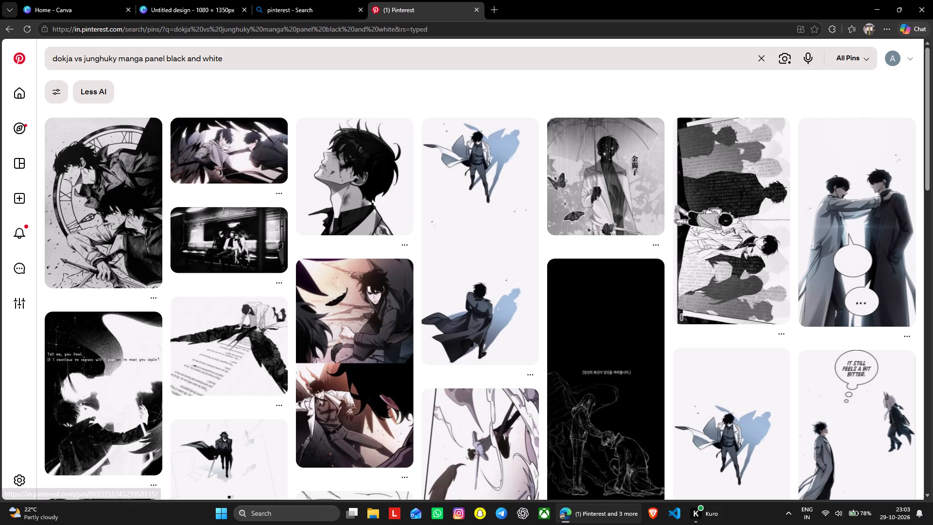
Browse the black-and-white manga panel pins for a suitable image of the two characters.
scroll(314, 92, down, 2)
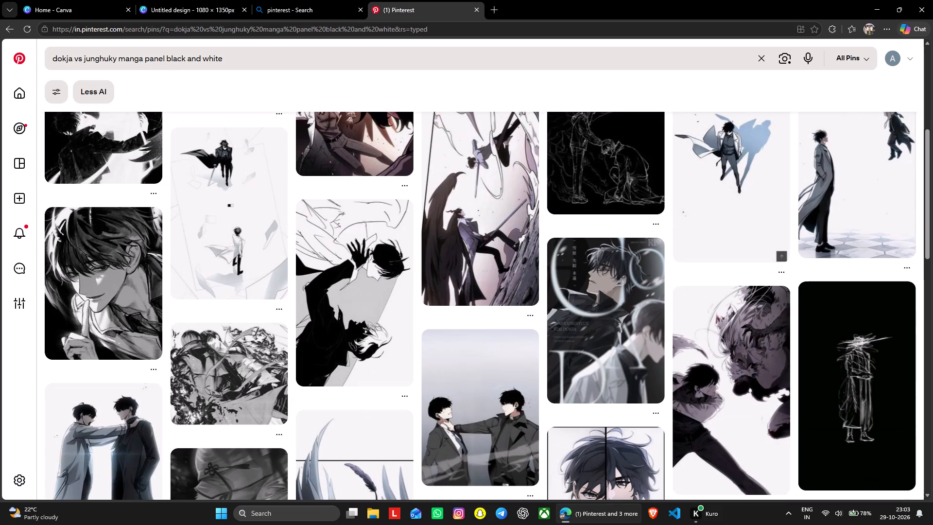
scroll(510, 186, down, 1)
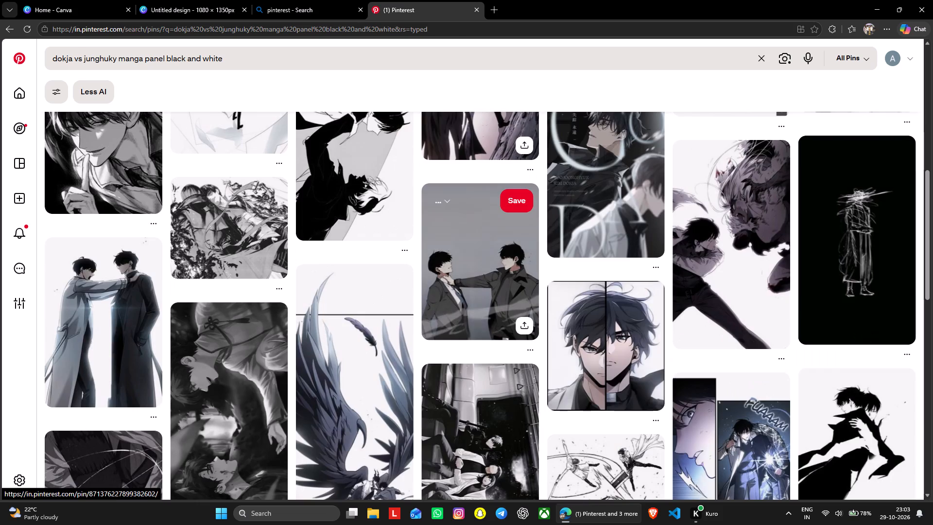
scroll(510, 186, down, 1)
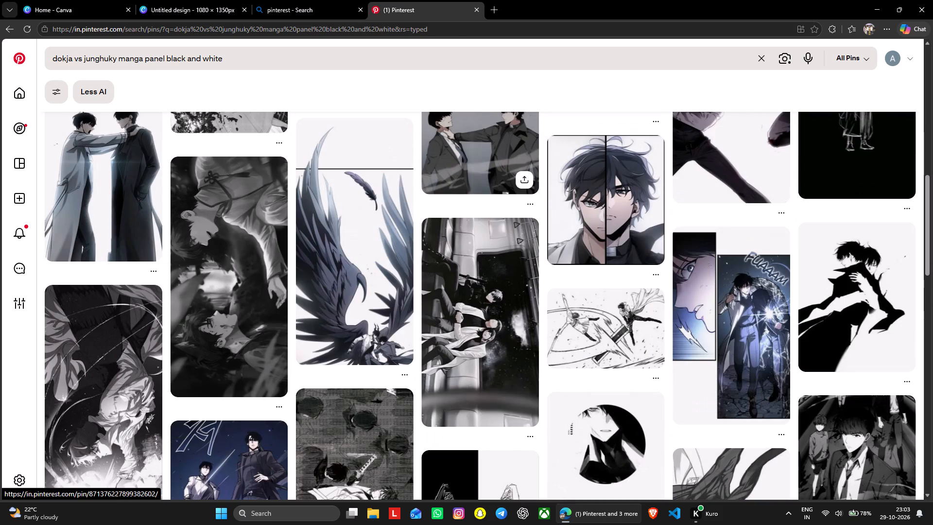
scroll(510, 186, down, 2)
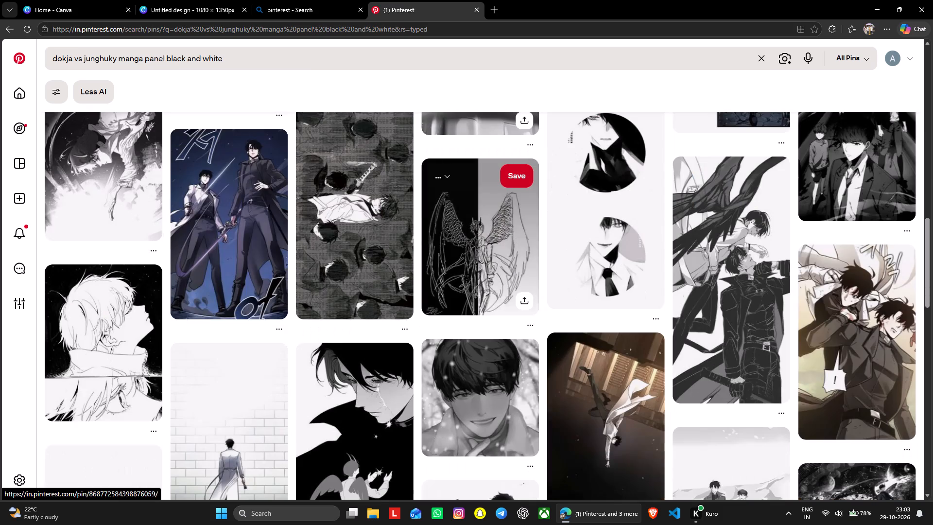
scroll(510, 186, down, 1)
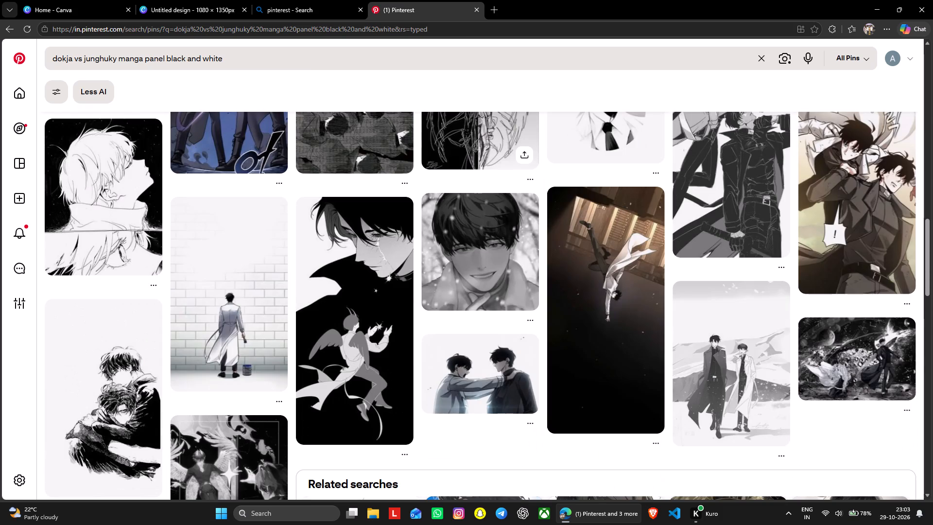
scroll(510, 186, down, 1)
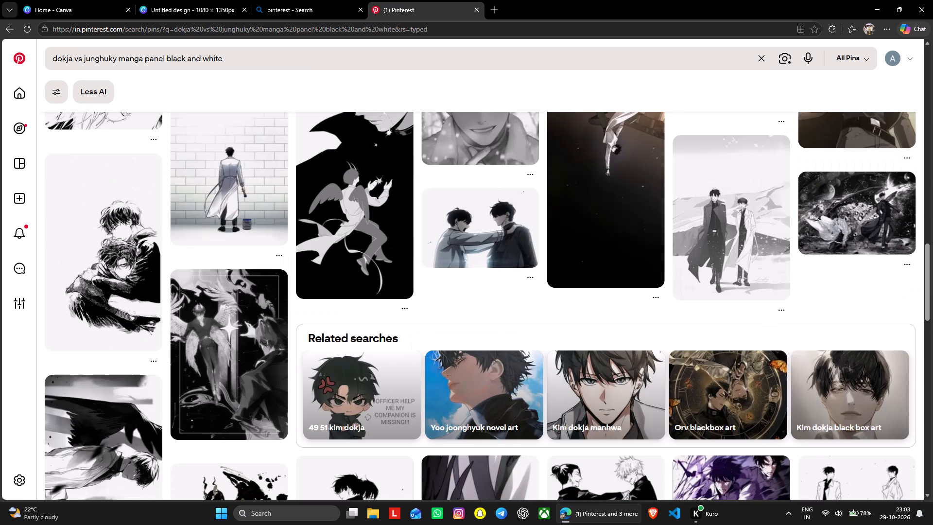
scroll(510, 186, down, 2)
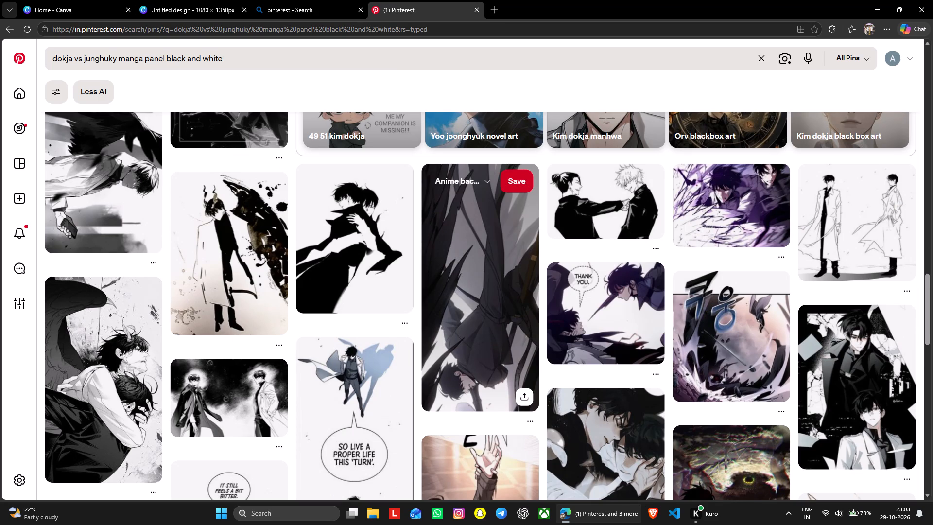
scroll(510, 186, down, 2)
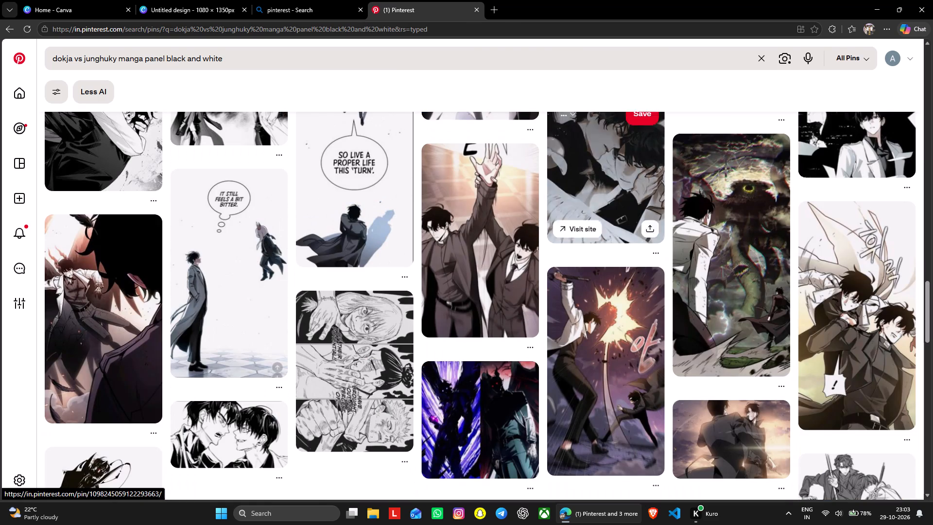
scroll(676, 178, down, 2)
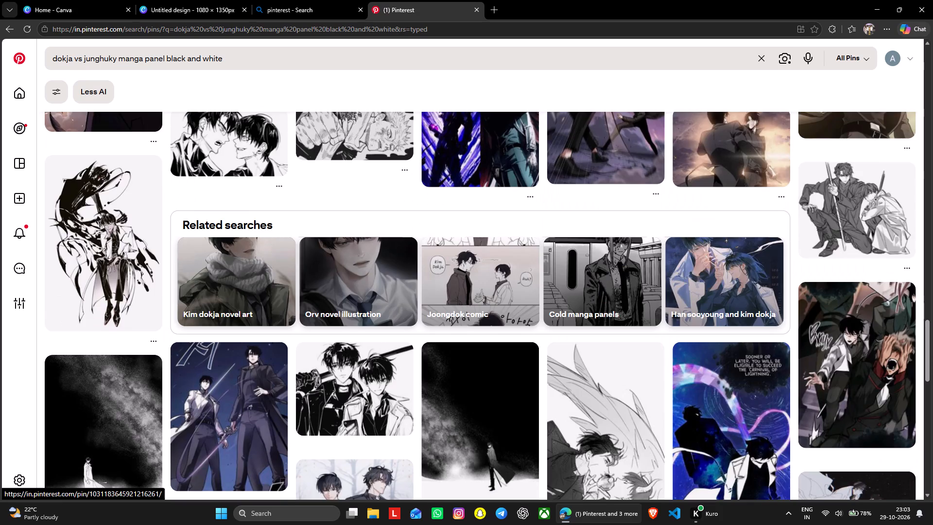
scroll(676, 178, down, 2)
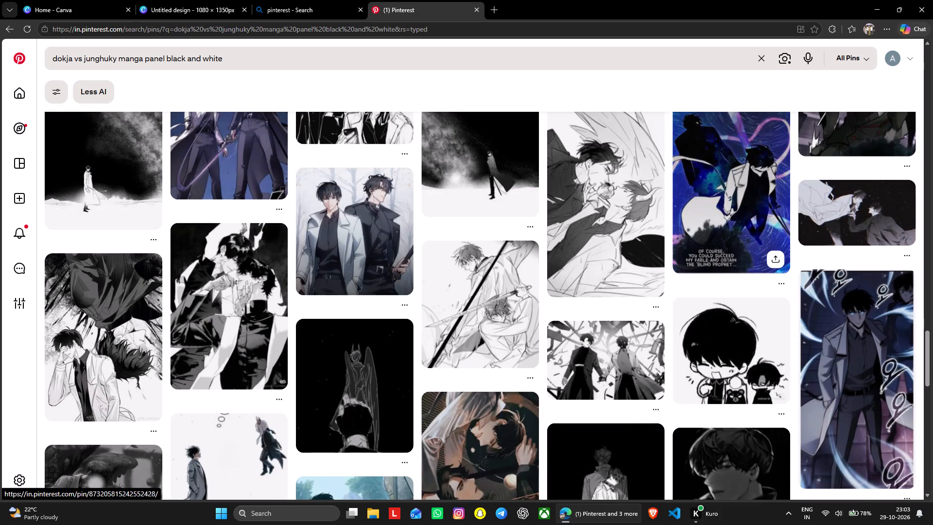
scroll(676, 178, down, 2)
scroll(676, 178, up, 1)
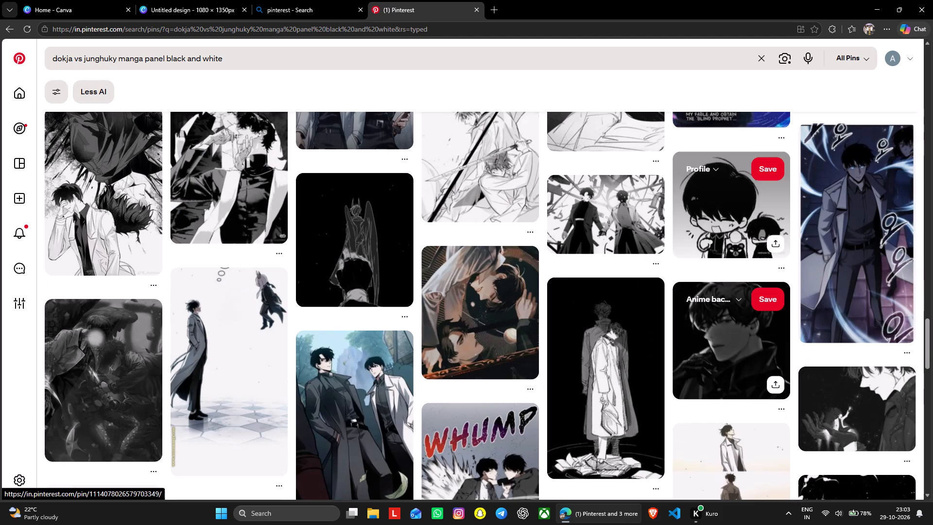
scroll(676, 178, down, 2)
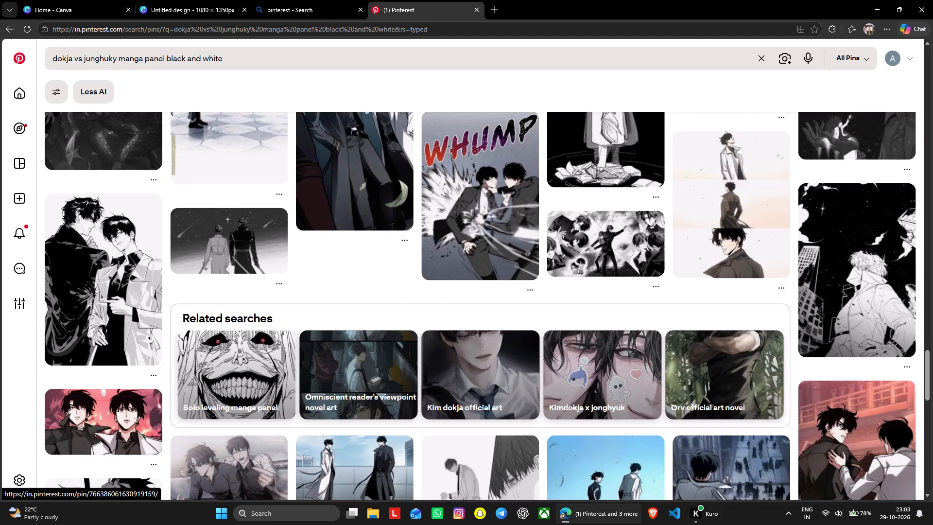
scroll(447, 230, down, 1)
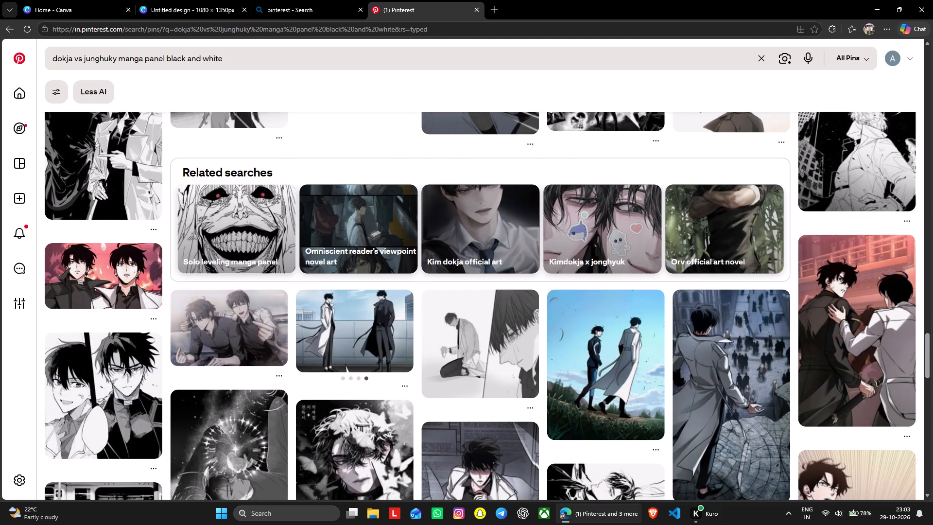
scroll(447, 230, down, 5)
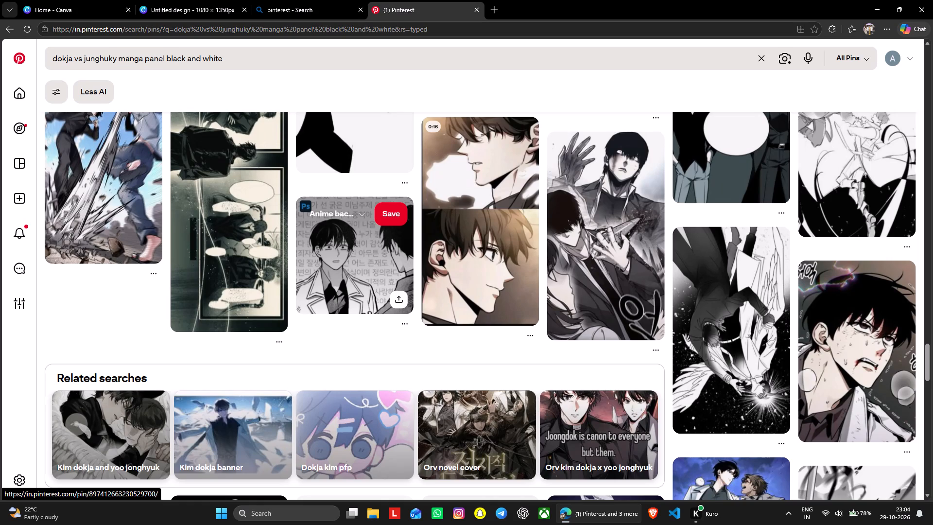
Shorten the Pinterest search to just "dokja".
drag(256, 57, 74, 79)
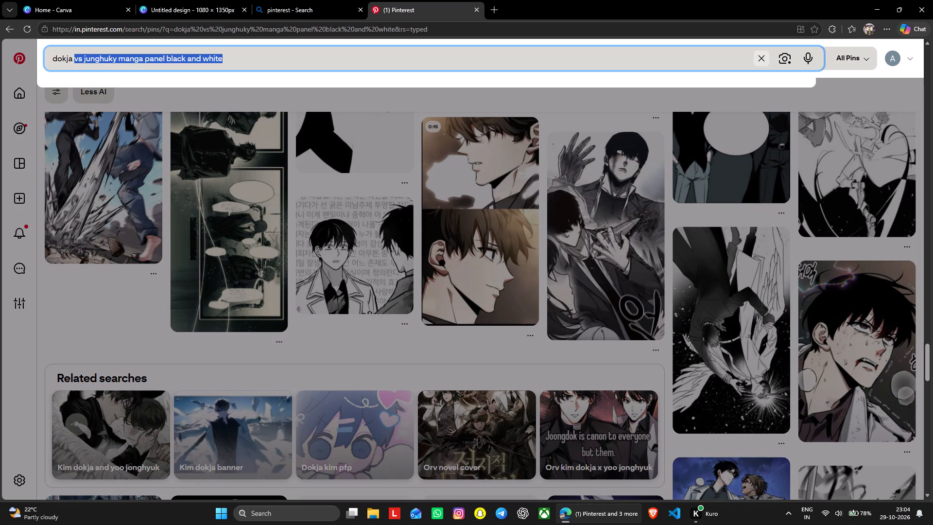
key(BackSpace)
key(Return)
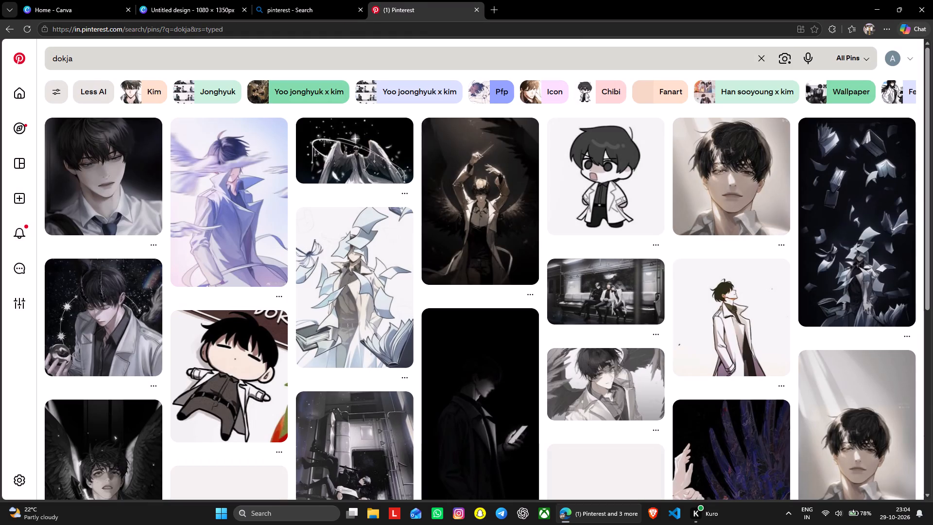
Refine the Pinterest search to "dokja reading".
click(303, 59)
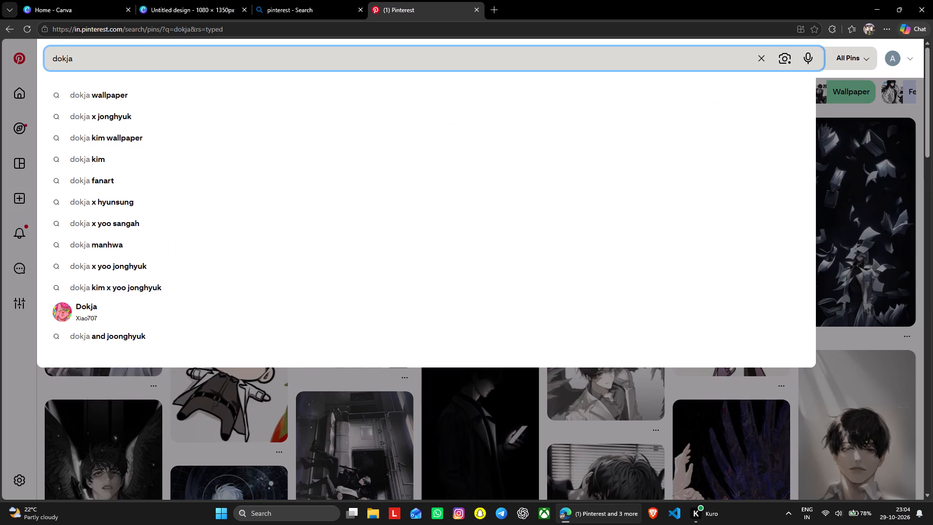
key(space)
text(reading)
key(Return)
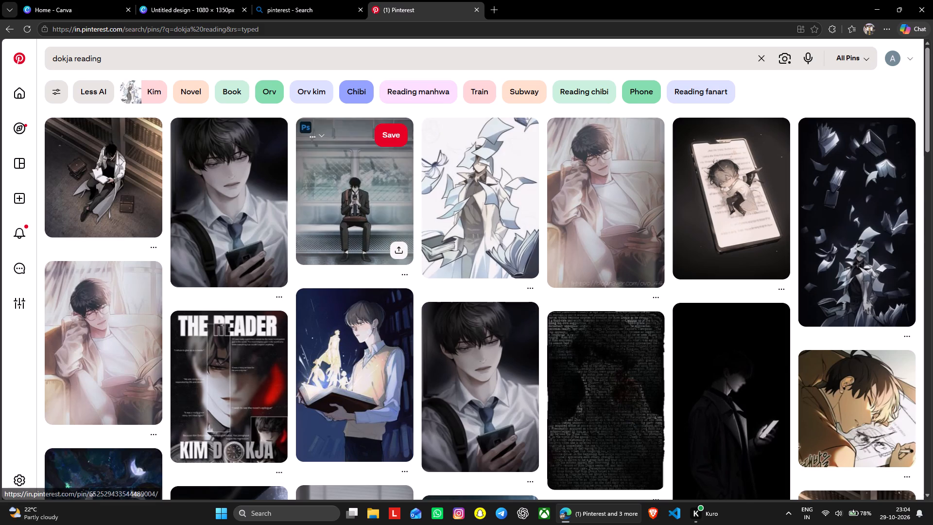
Browse the "dokja reading" pins for a suitable image of Dokja with a book.
scroll(393, 244, down, 1)
scroll(393, 244, up, 2)
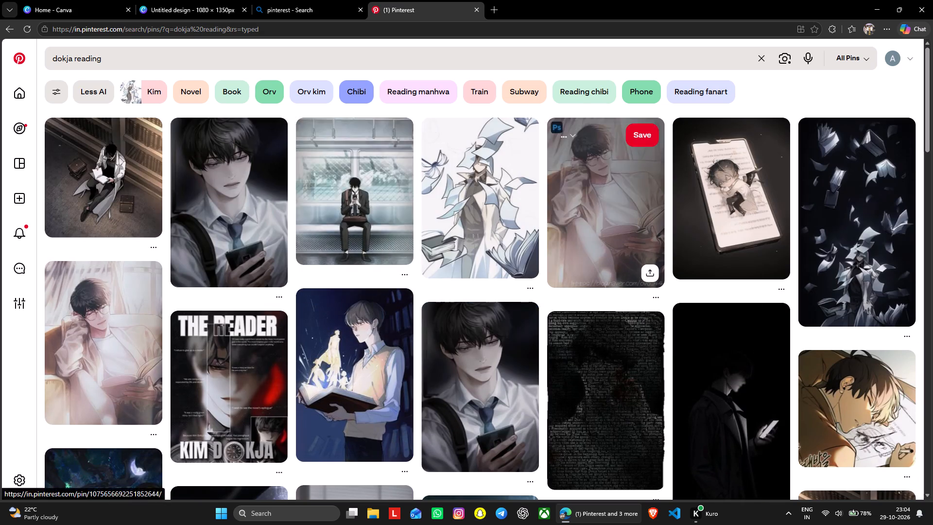
scroll(579, 260, down, 2)
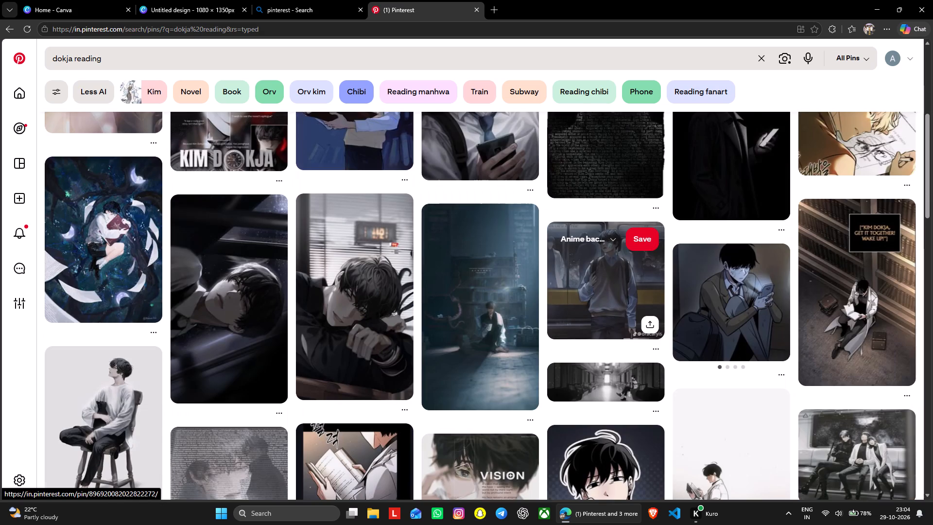
scroll(579, 260, down, 2)
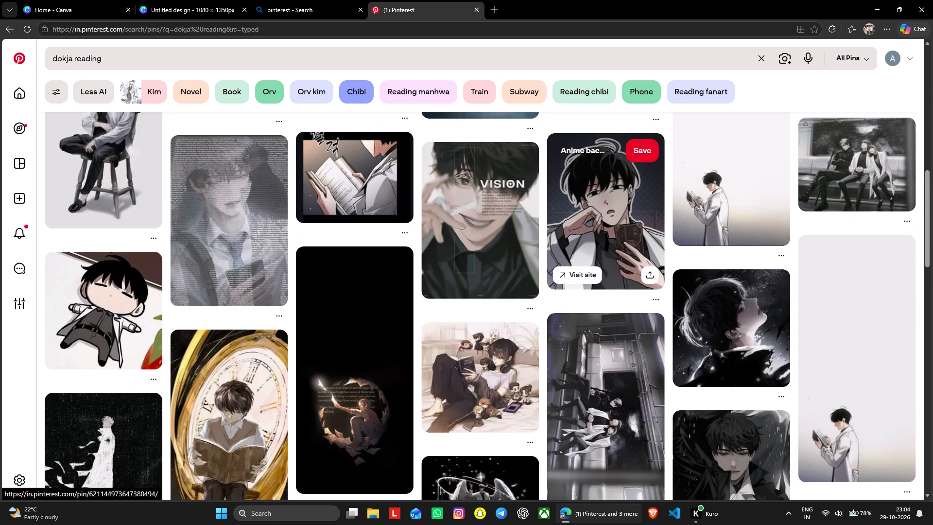
scroll(579, 260, down, 1)
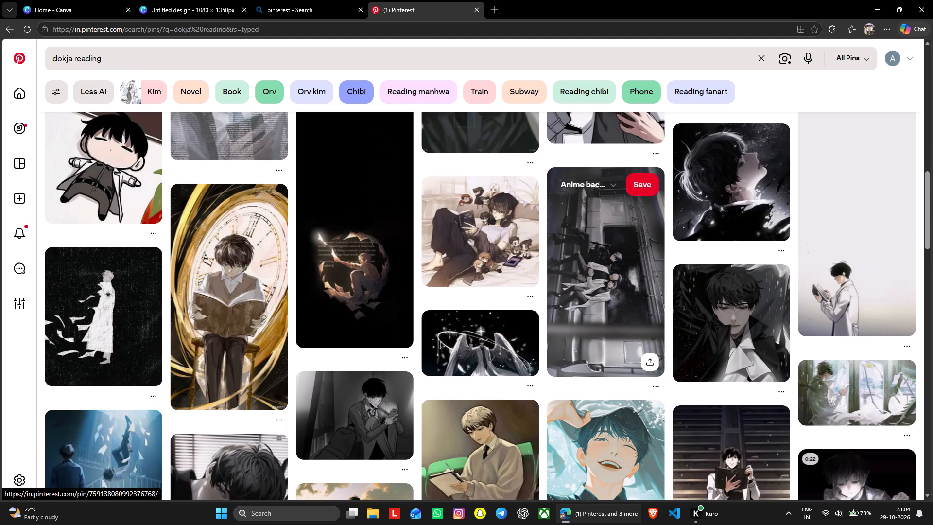
scroll(579, 260, up, 5)
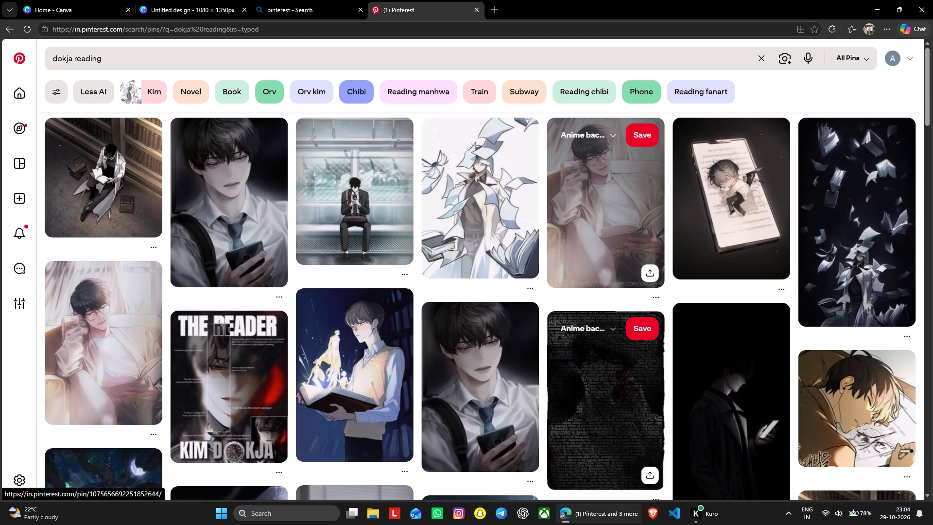
scroll(579, 260, up, 1)
Open the pin of Dokja reading on the floor beside the bookshelves and download its image.
click(109, 178)
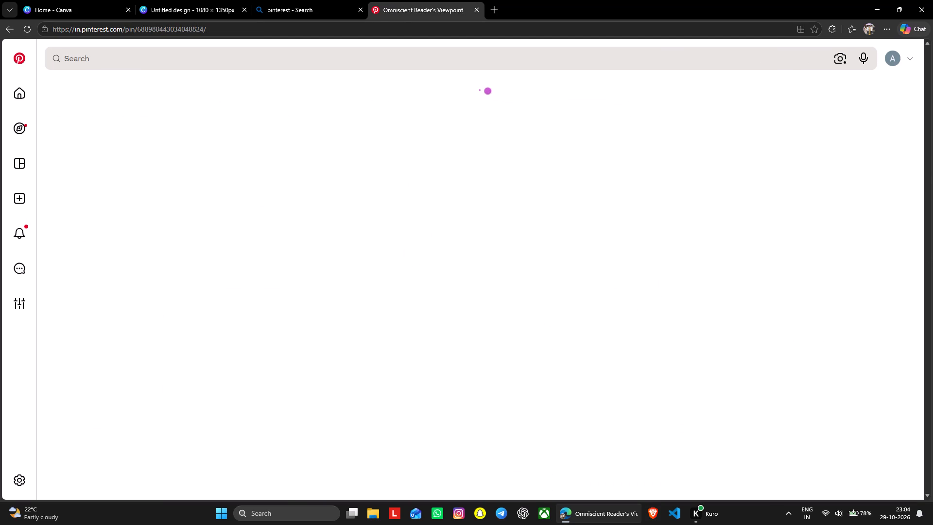
click(404, 94)
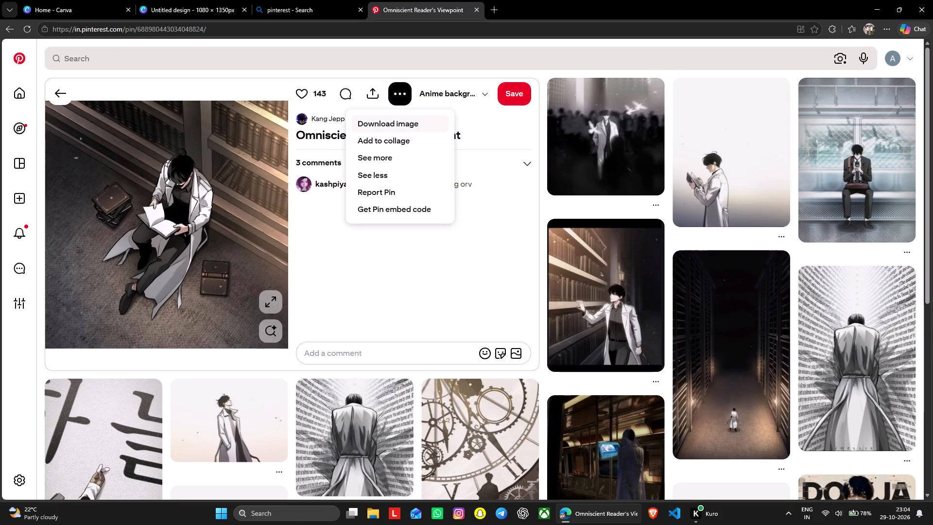
click(409, 128)
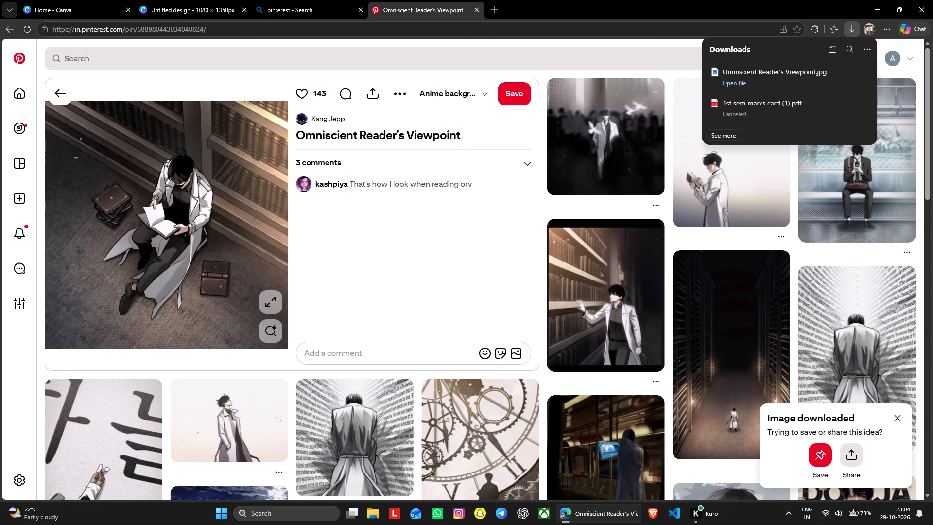
Close the Pinterest pin and the "pinterest" web search pages, returning to the blank Canva design.
click(479, 8)
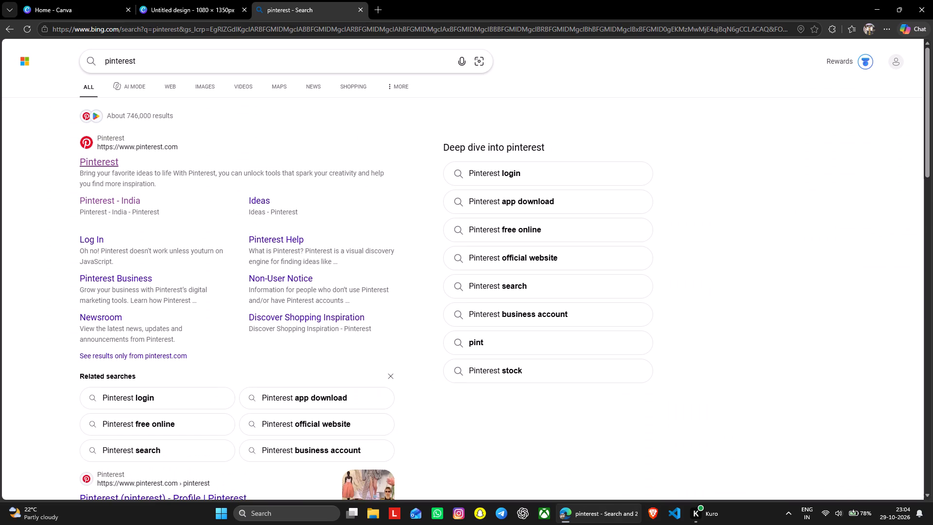
click(358, 10)
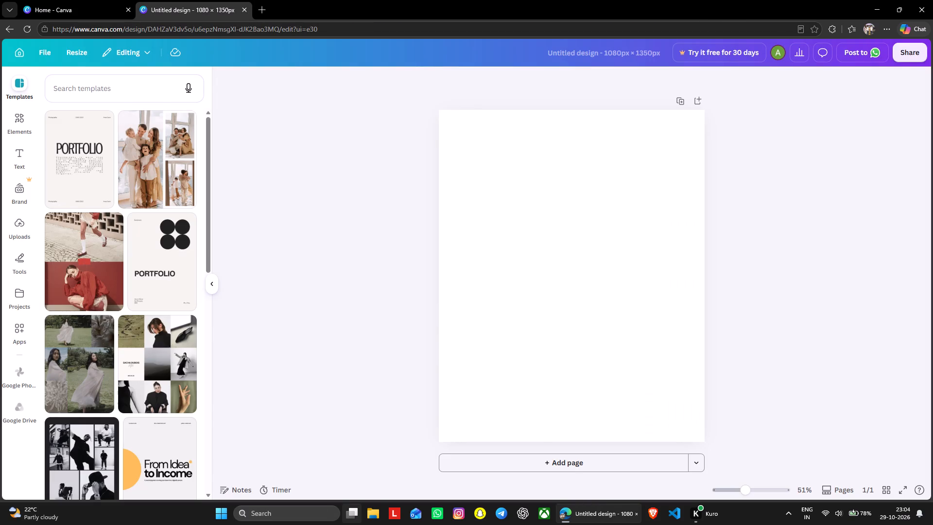
In File Explorer, move the downloaded Omniscient Reader's Viewpoint image from edge downloads to the ORV folder on drive D:.
click(371, 515)
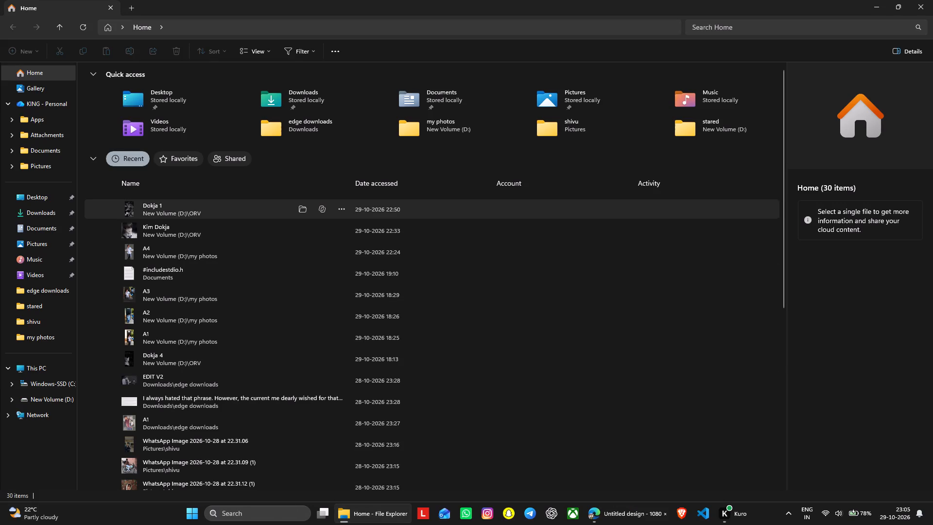
click(51, 215)
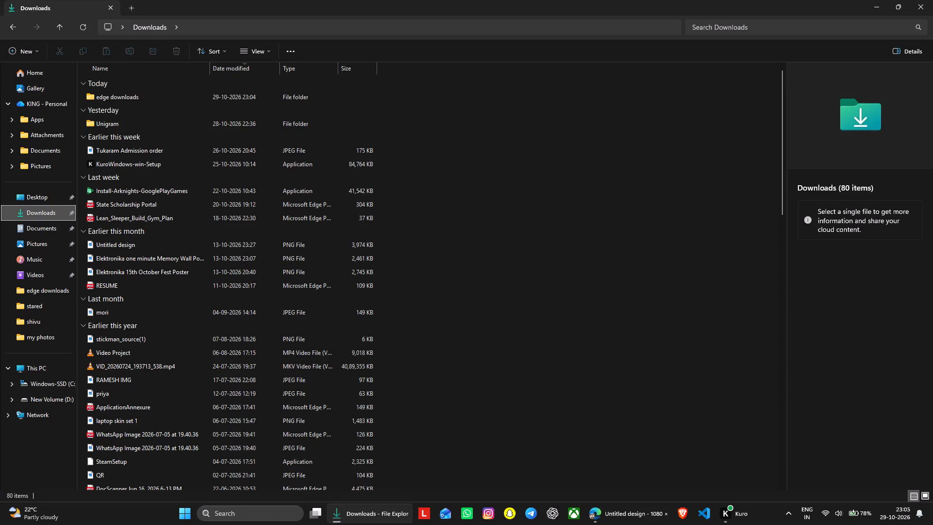
click(140, 96)
click(140, 96)
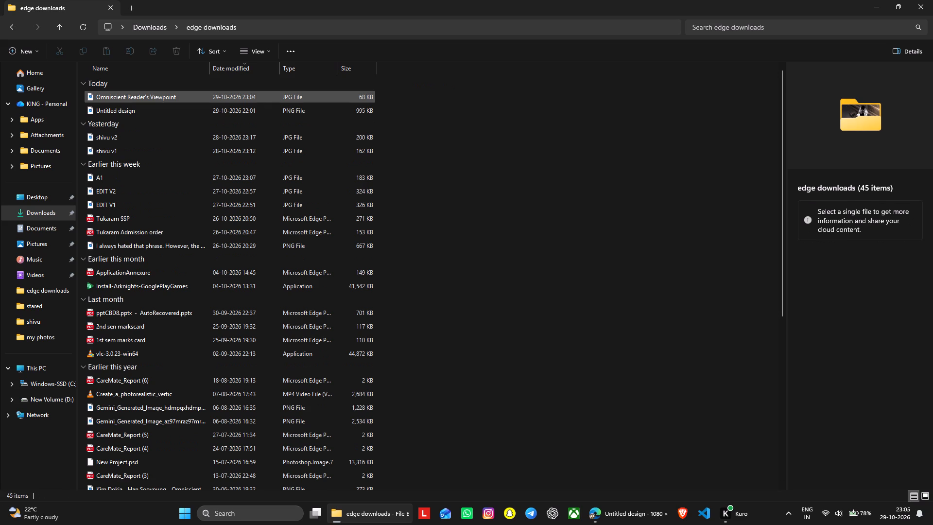
right_click(191, 96)
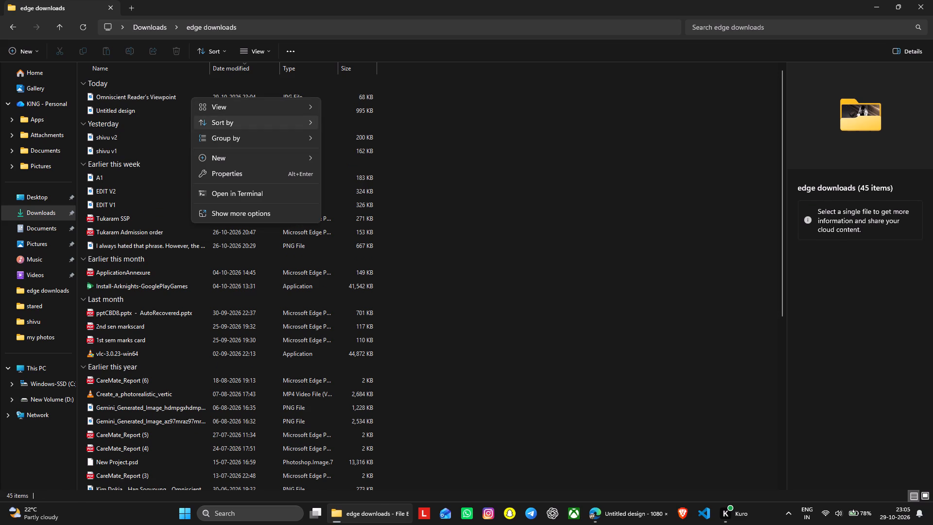
click(357, 98)
right_click(357, 98)
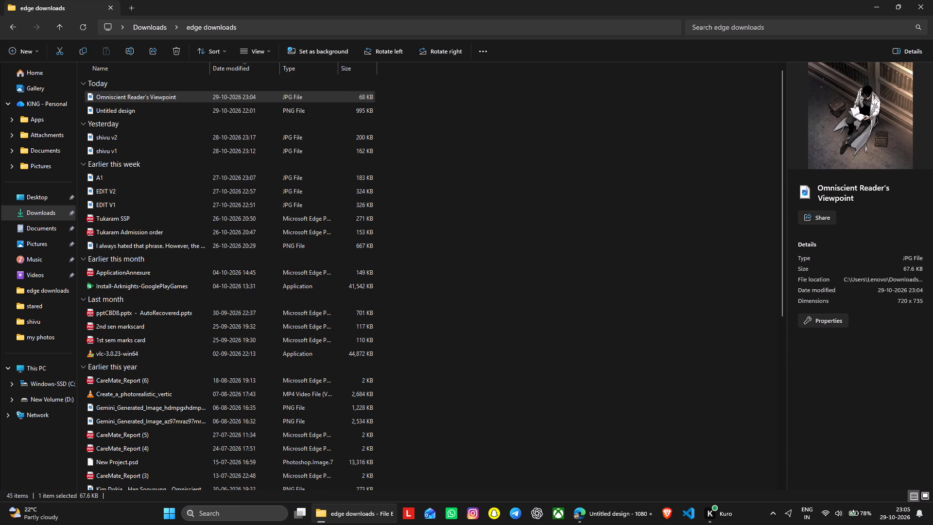
click(383, 99)
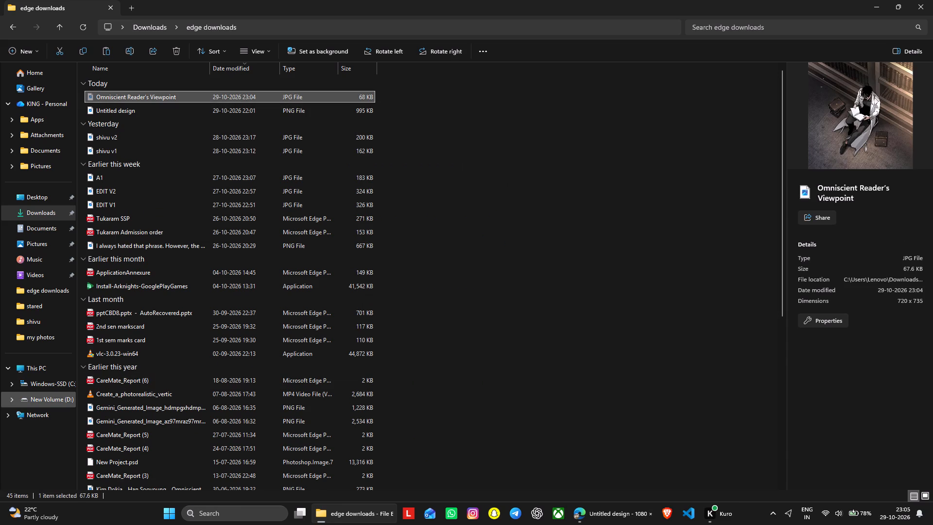
click(59, 395)
double_click(145, 96)
right_click(169, 168)
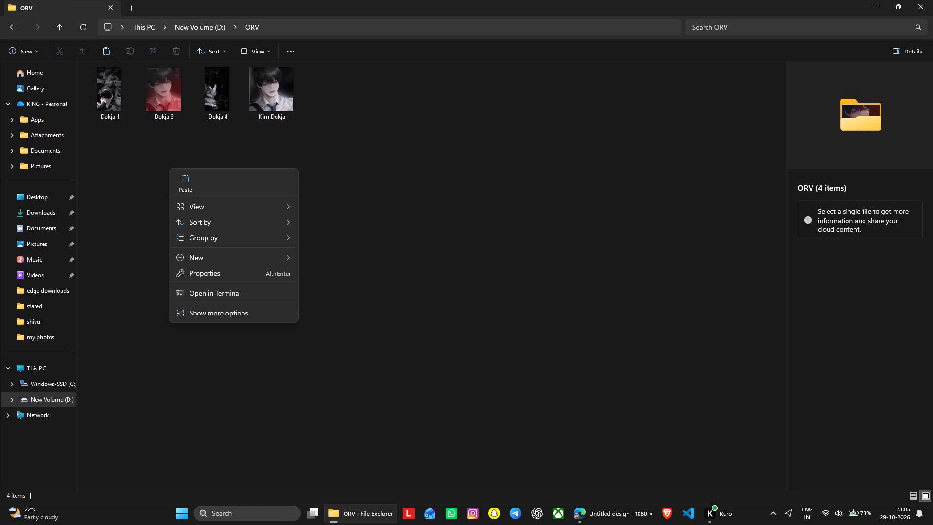
click(184, 182)
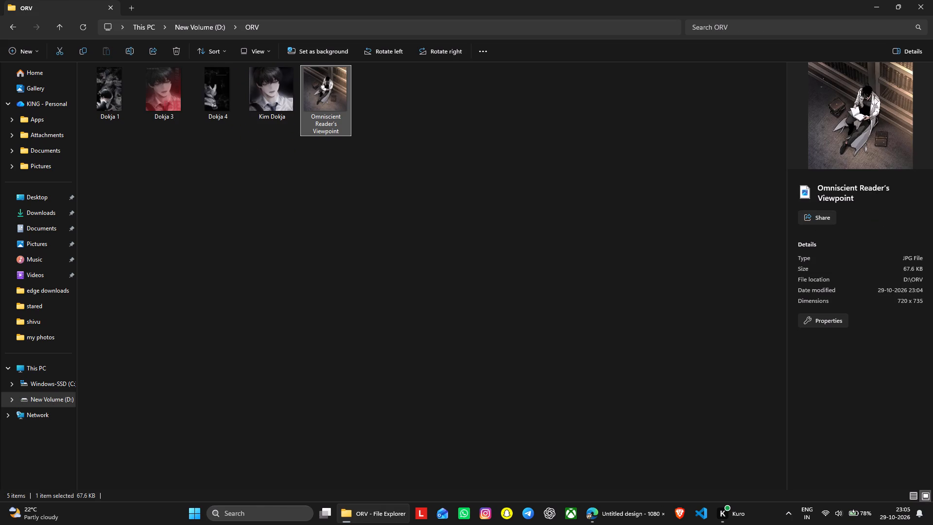
Rename the moved image in the ORV folder as "Dokja 2" and close the file window.
click(332, 127)
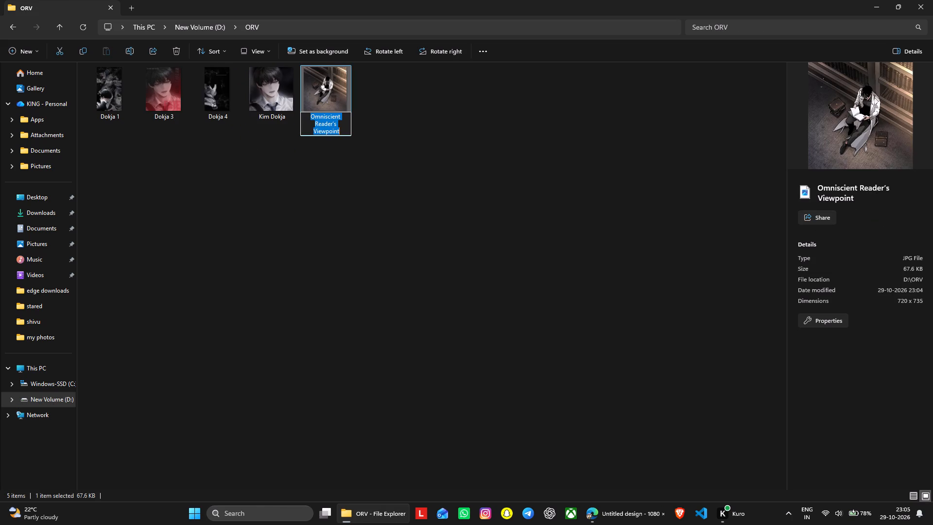
key(shift+d)
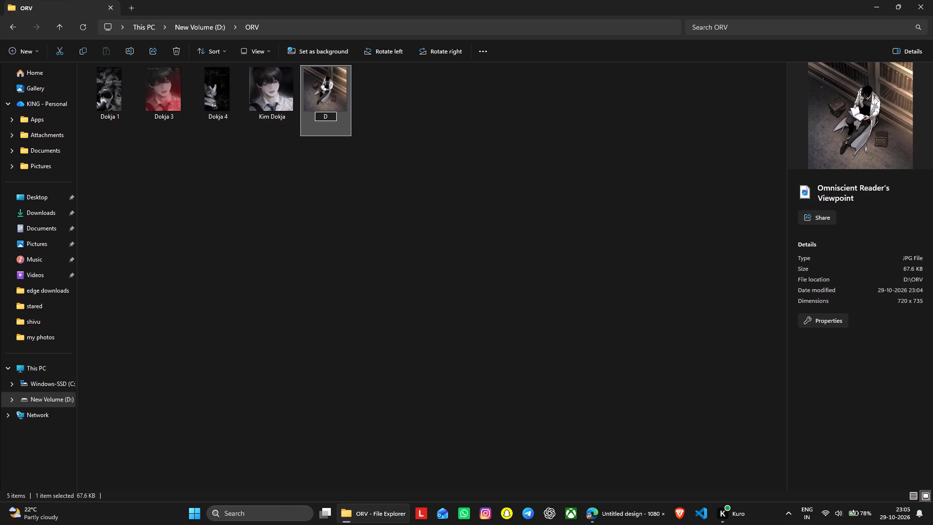
text(okja)
key(space)
key(3)
key(BackSpace)
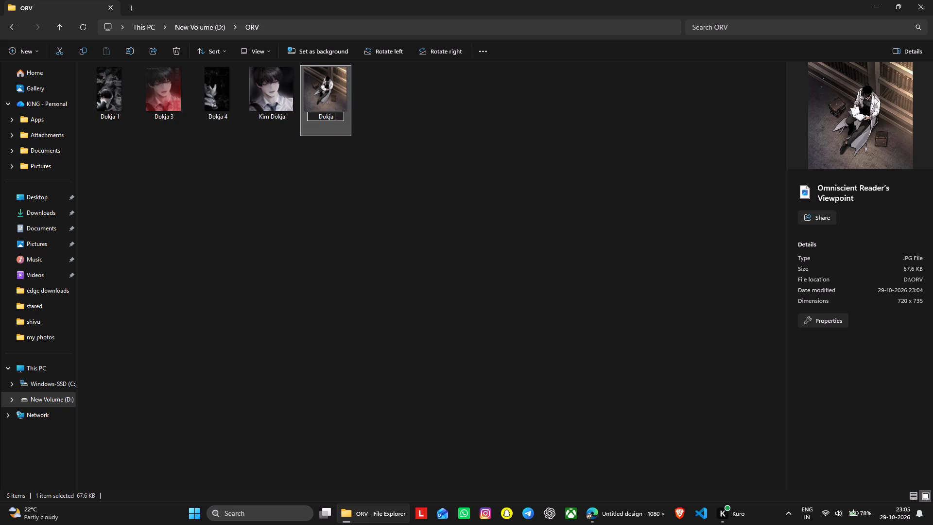
key(2)
key(Return)
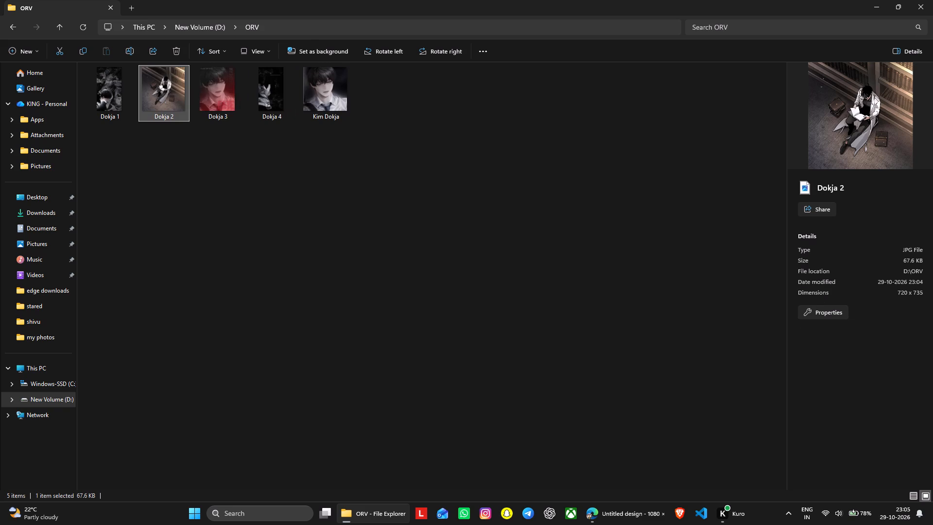
click(326, 163)
click(932, 0)
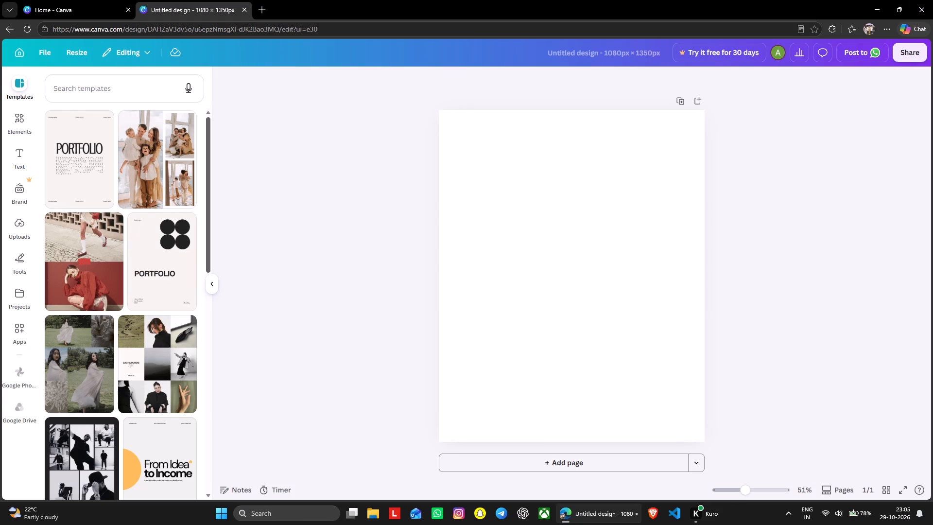
Upload the Dokja 2 image from the ORV folder to the Canva uploads.
click(20, 230)
click(108, 121)
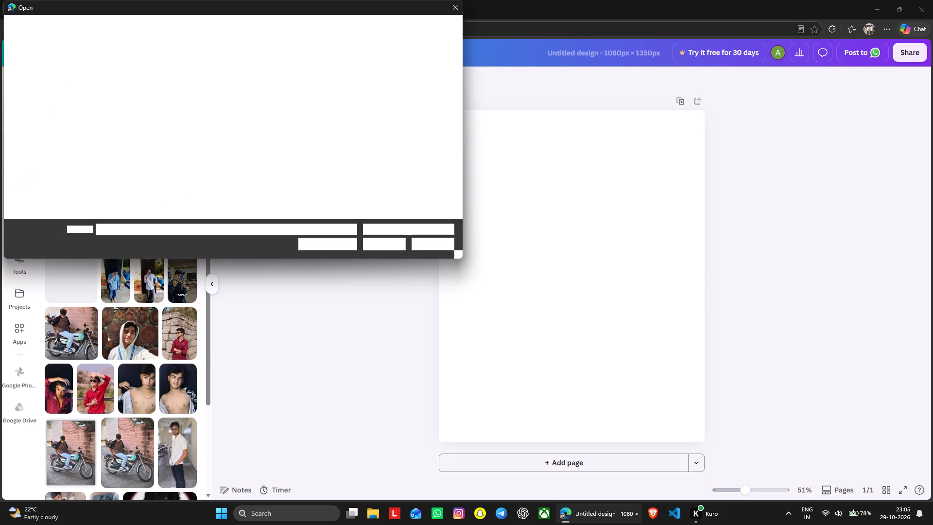
double_click(163, 86)
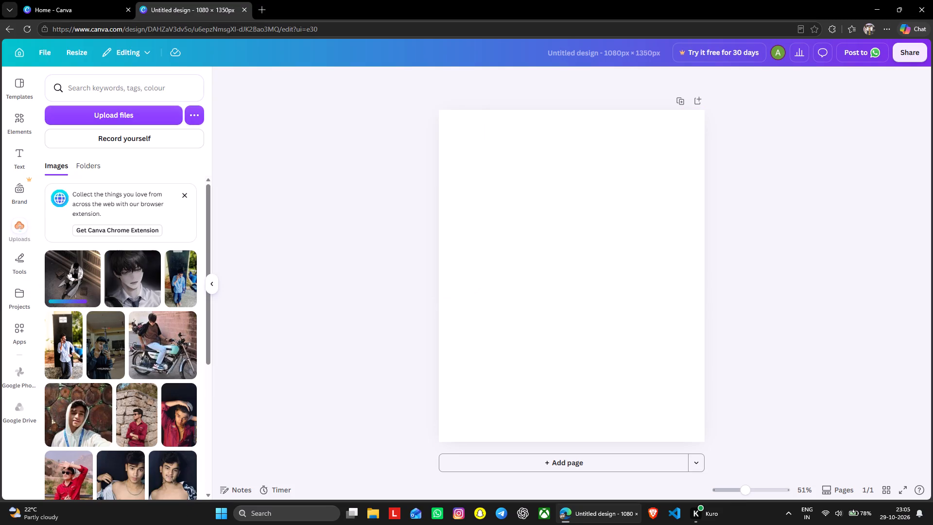
Place the newly uploaded Dokja 2 image on the blank page.
drag(65, 279, 516, 262)
right_click(567, 294)
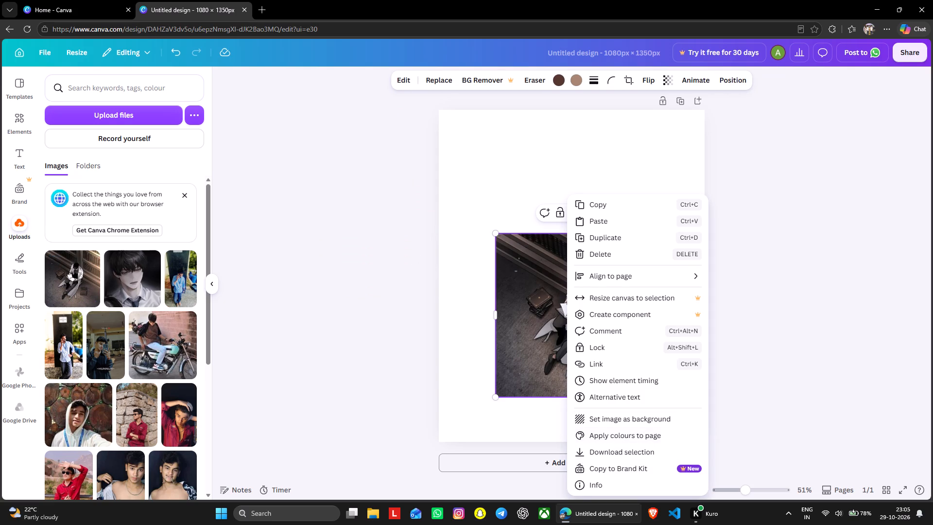
click(512, 334)
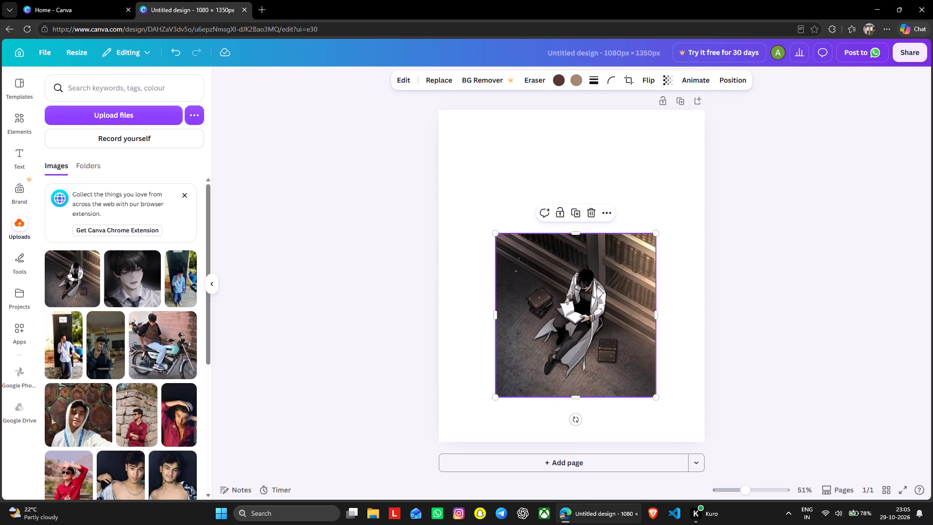
Enlarge the Dokja 2 image from the page's top-left corner to the full page width, 1,080 by about 1,103 px.
drag(494, 234, 468, 142)
drag(482, 246, 483, 183)
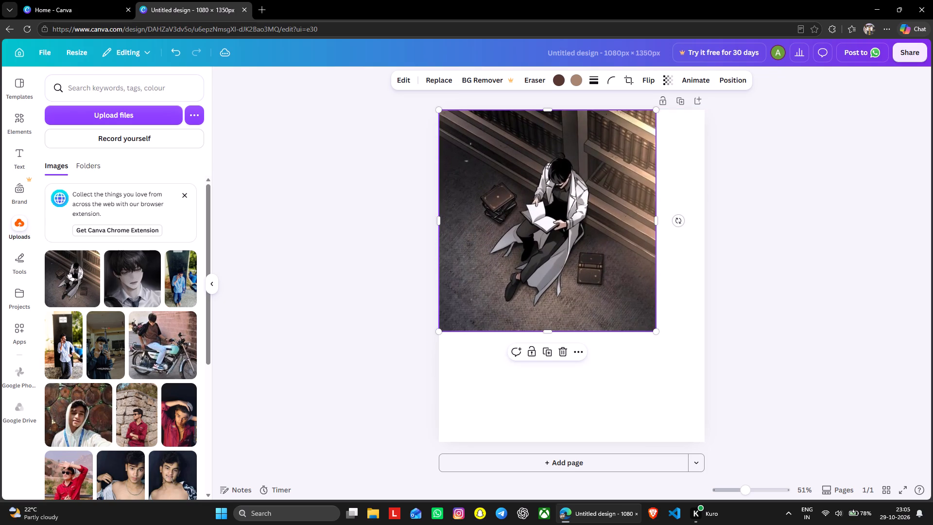
drag(656, 332, 699, 364)
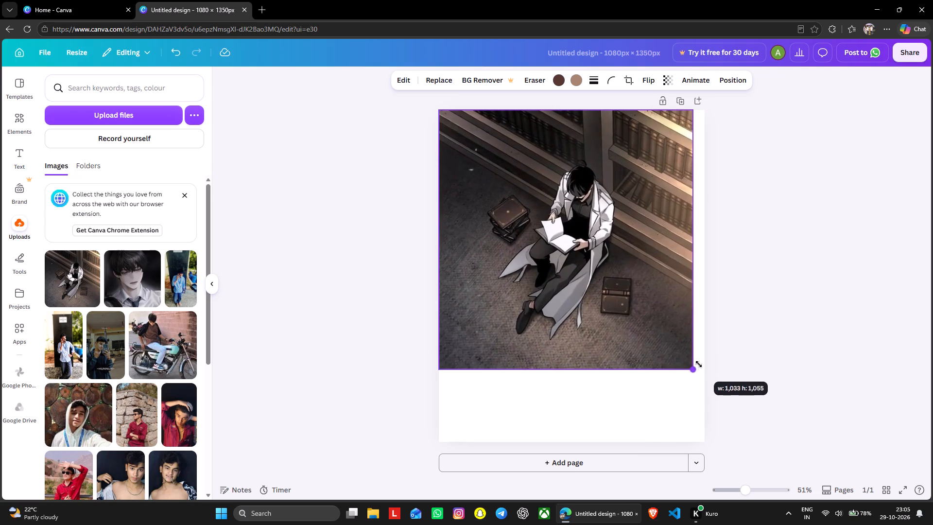
drag(699, 364, 707, 383)
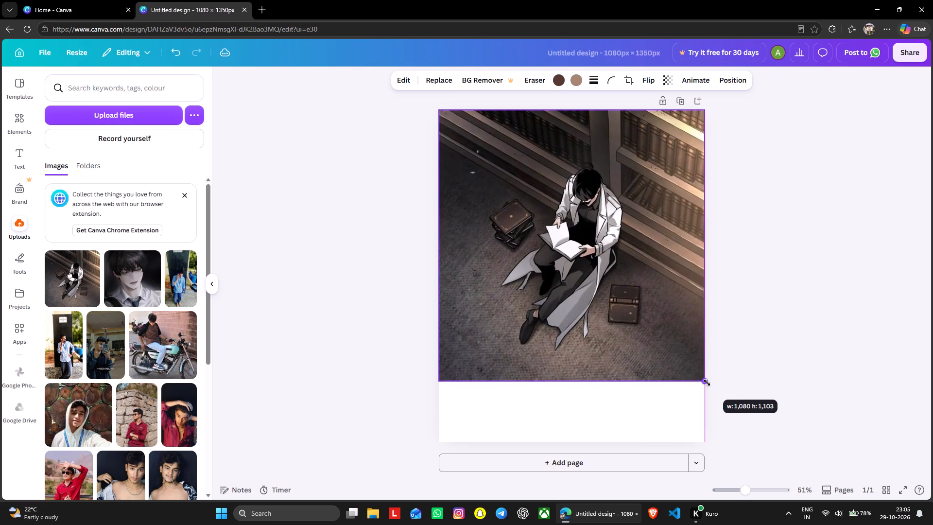
drag(707, 383, 707, 383)
Enlarge the Dokja 2 image to the page's full height and align it to cover the whole 1080 × 1350 px page.
drag(574, 384, 583, 433)
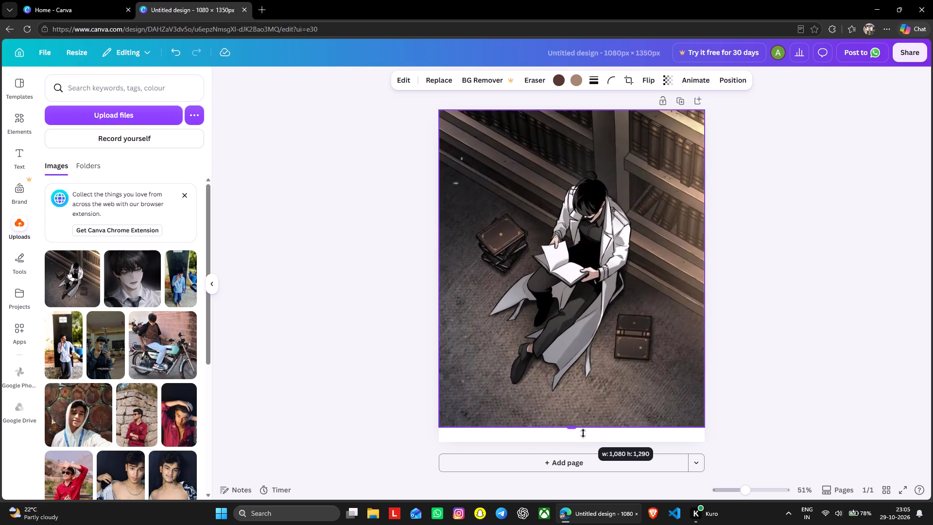
drag(583, 433, 587, 443)
drag(553, 280, 552, 290)
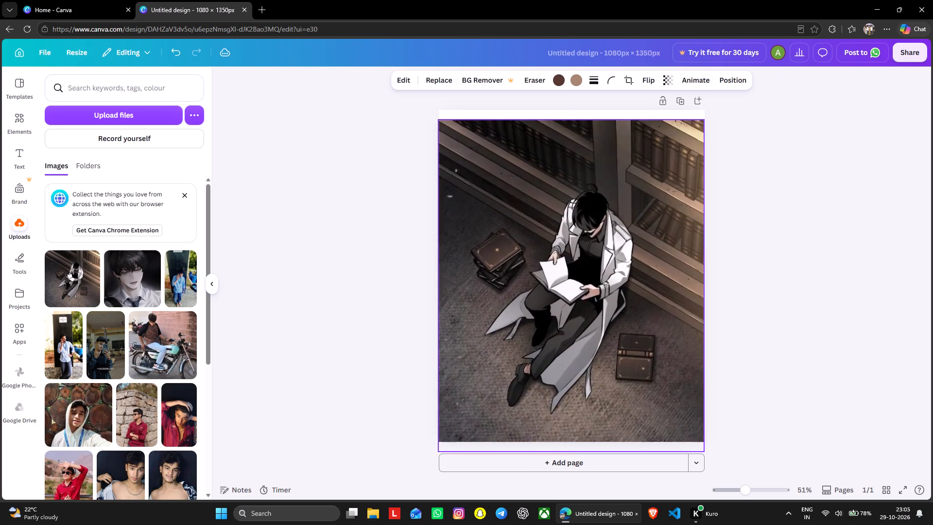
drag(552, 290, 547, 280)
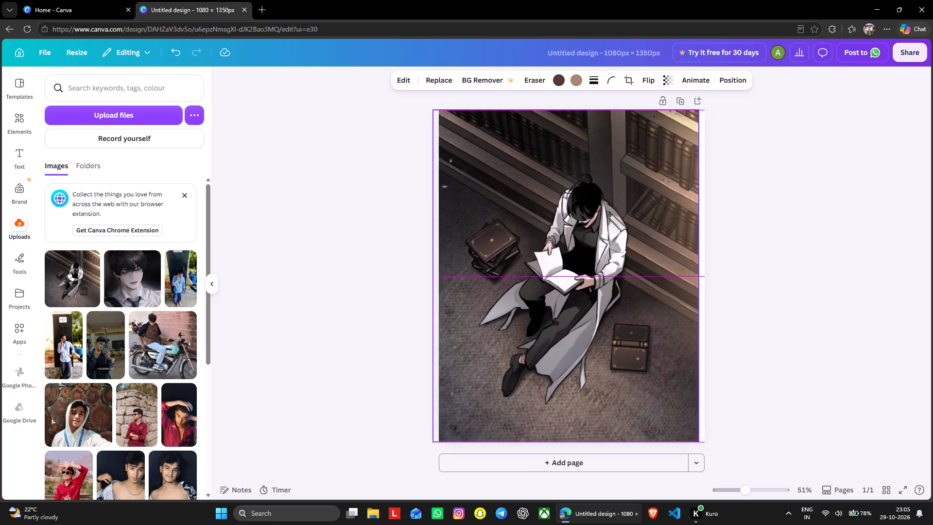
drag(547, 280, 554, 280)
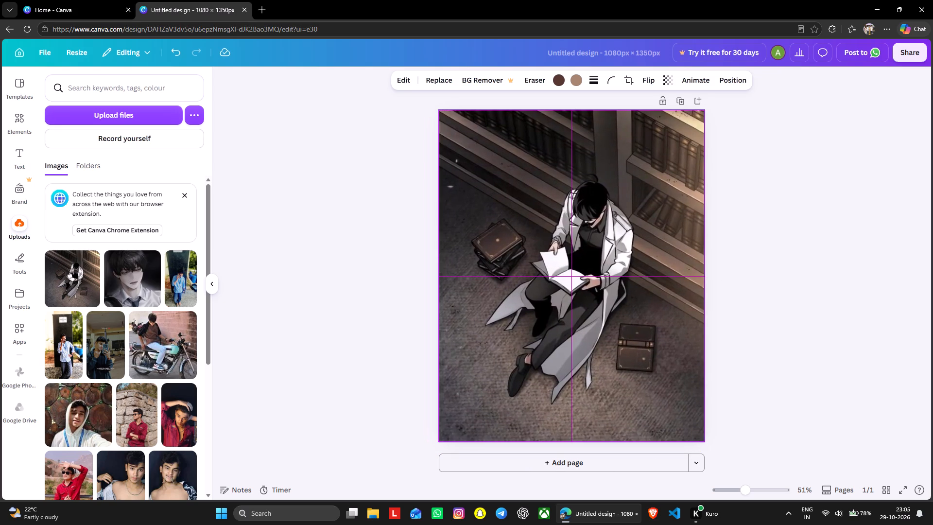
drag(554, 280, 537, 282)
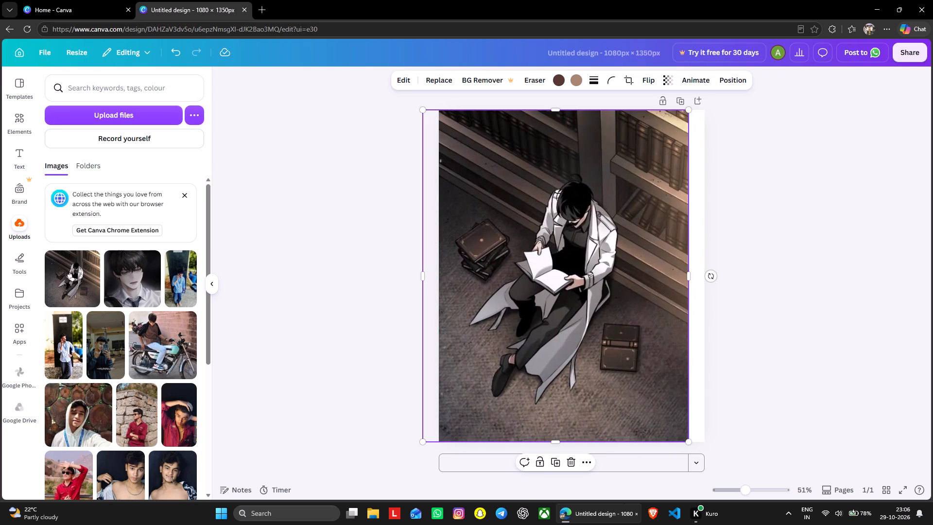
drag(537, 282, 559, 284)
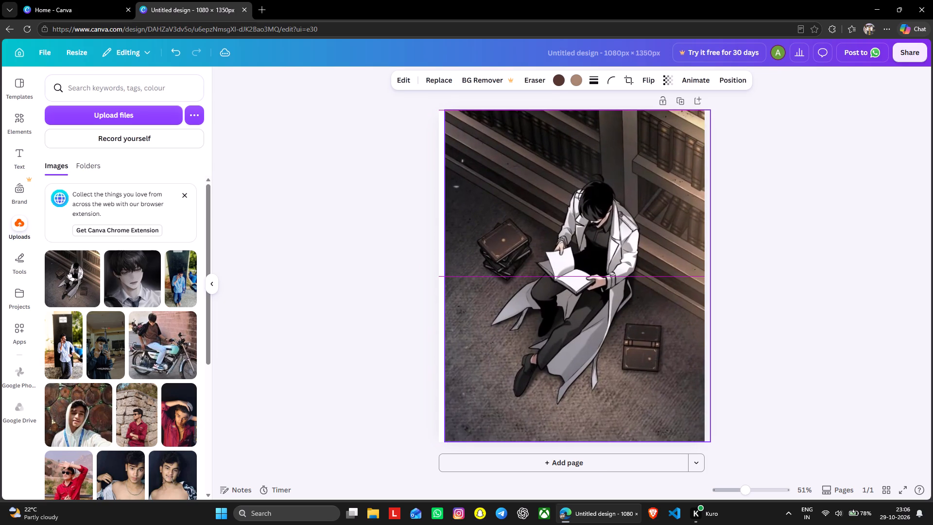
drag(559, 284, 555, 282)
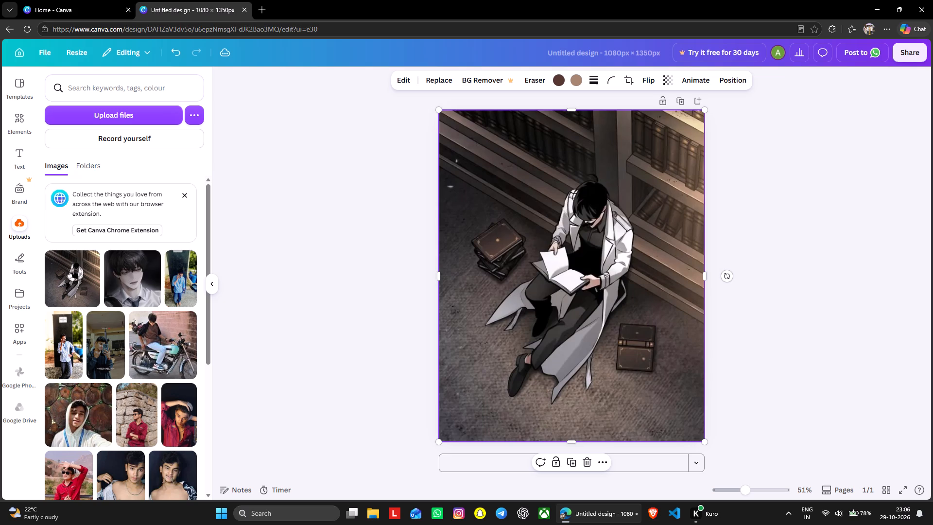
Adjust the image's light with brightness at -20 and contrast at 25.
click(408, 80)
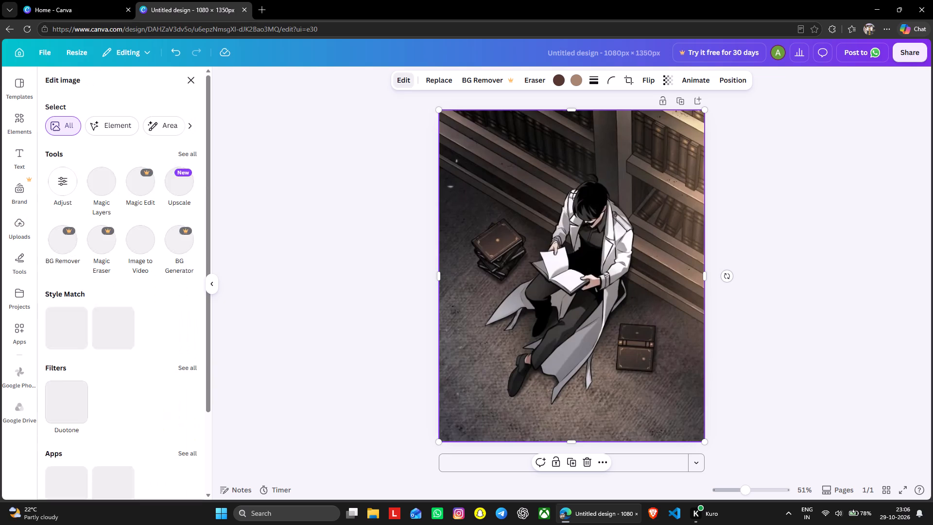
click(65, 190)
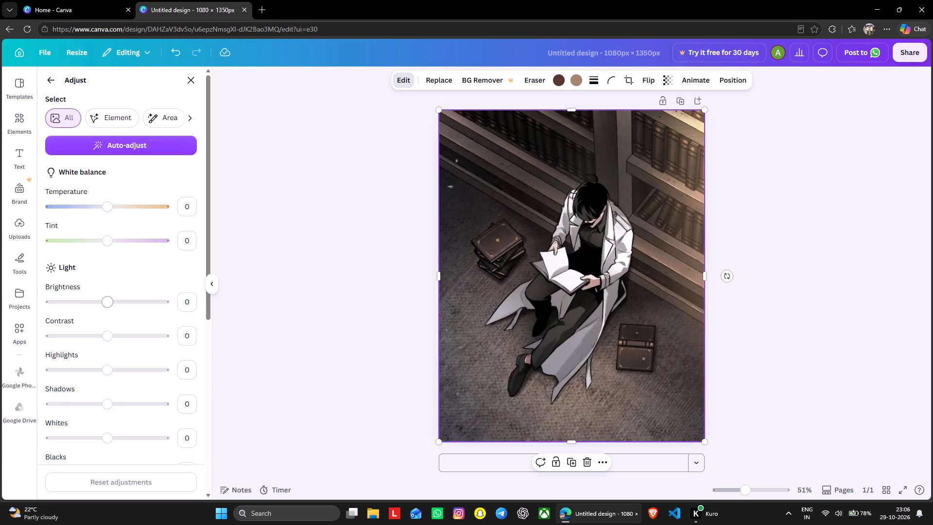
drag(106, 300, 99, 304)
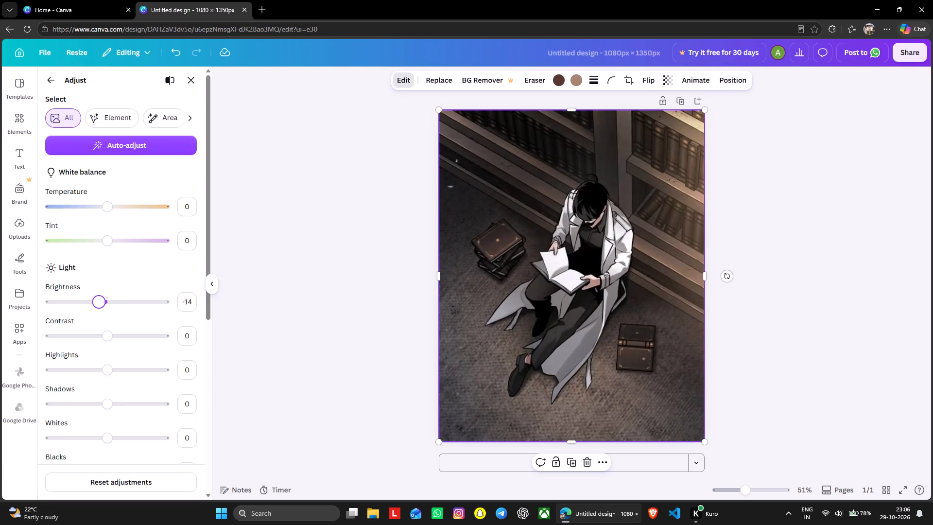
drag(99, 304, 96, 308)
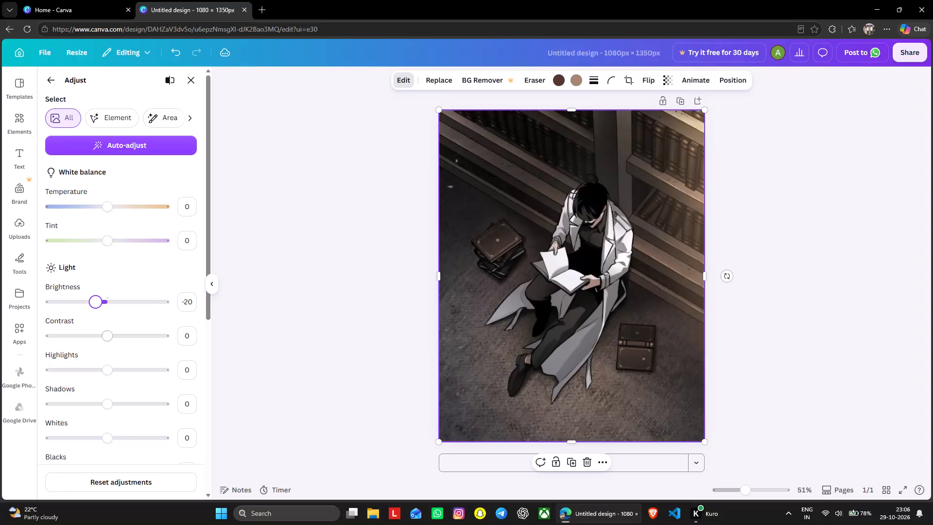
drag(109, 338, 115, 338)
drag(115, 338, 123, 342)
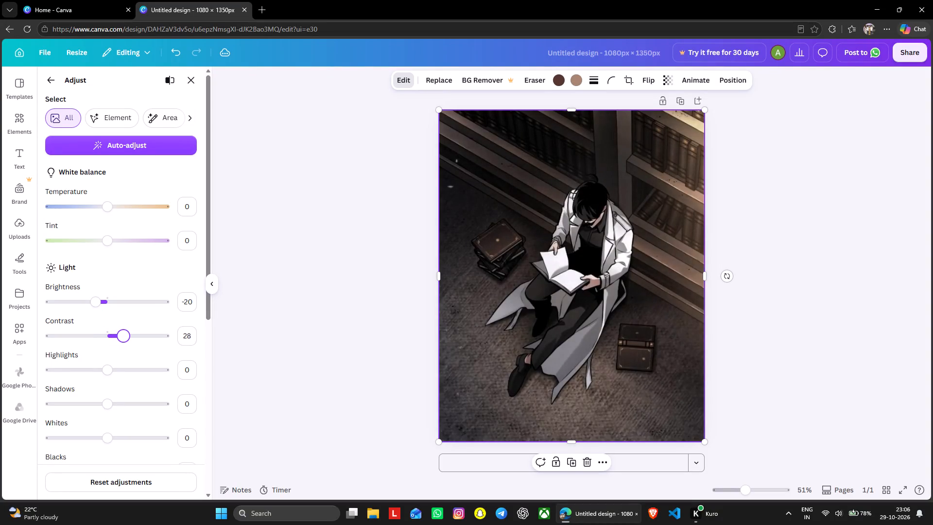
drag(123, 342, 122, 343)
Lower the image's saturation to -35 and leave the image adjustments.
scroll(127, 375, down, 3)
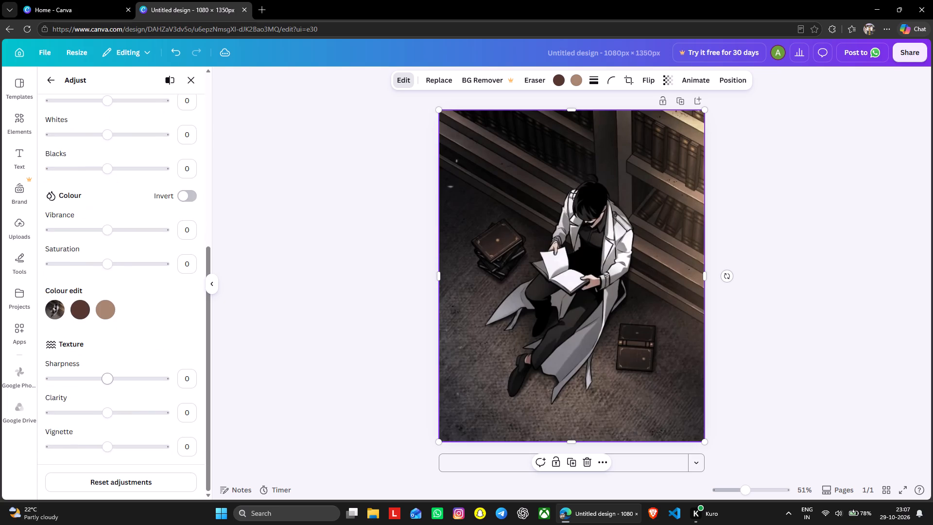
scroll(114, 387, down, 1)
drag(105, 264, 94, 270)
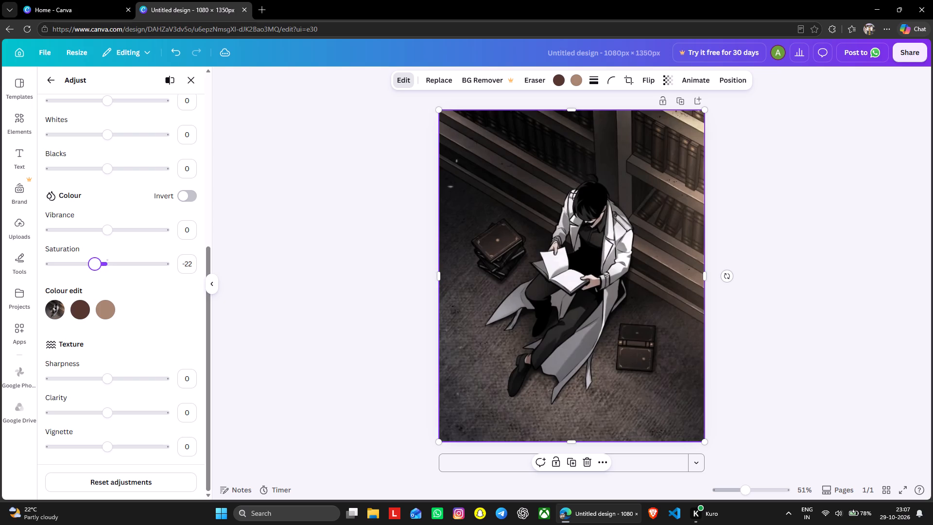
drag(94, 270, 81, 279)
drag(81, 279, 84, 281)
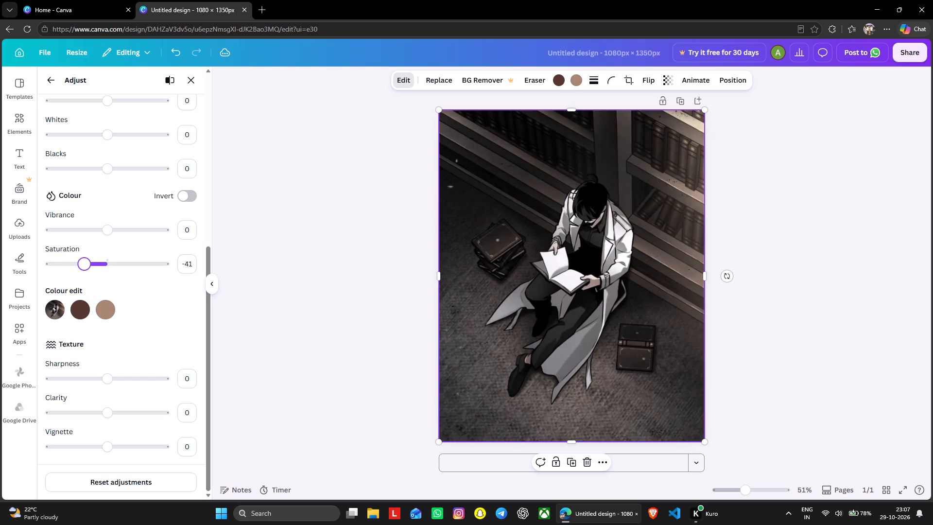
drag(84, 281, 87, 283)
scroll(123, 302, down, 2)
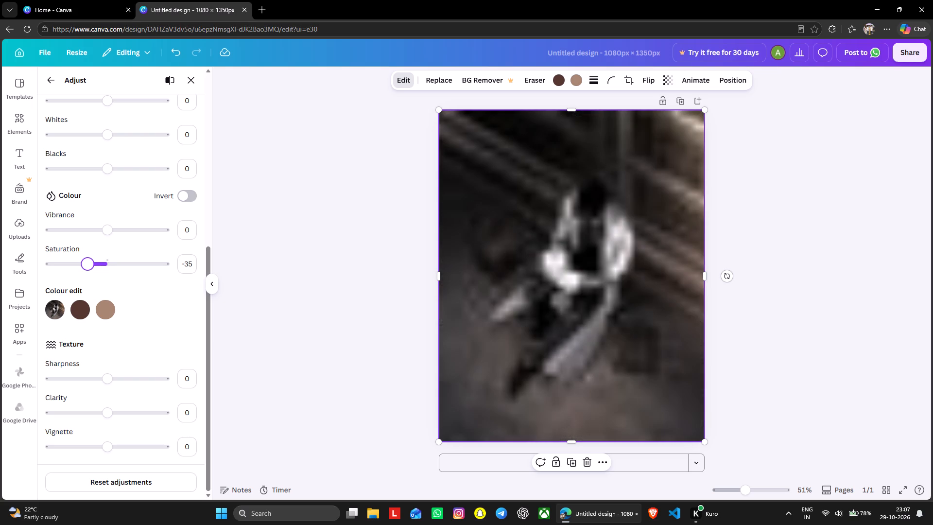
scroll(161, 345, up, 7)
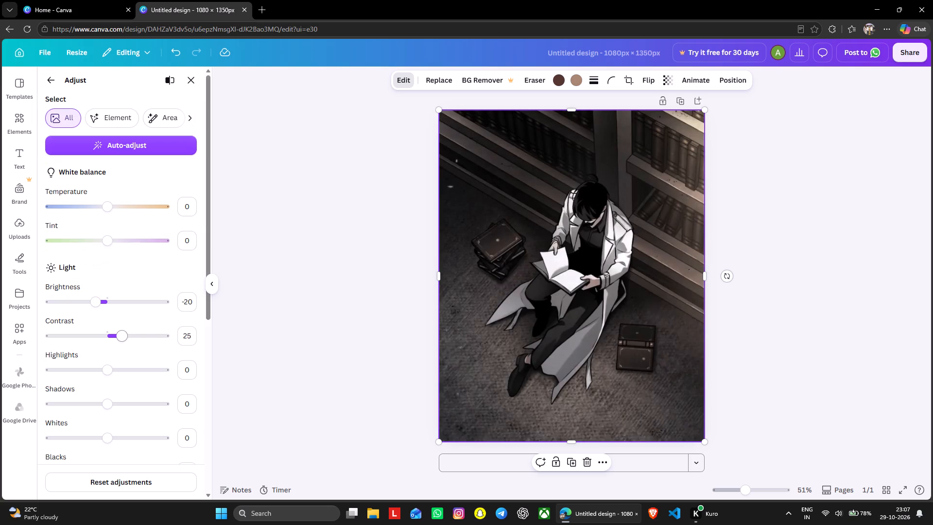
click(305, 226)
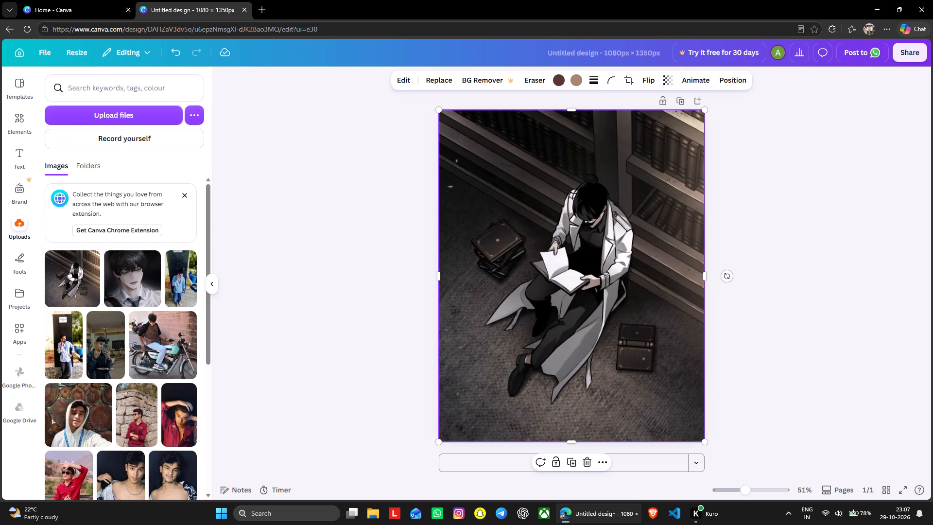
Split the adjusted Dokja 2 image into separate editable layers with Magic Layers.
click(585, 227)
click(585, 227)
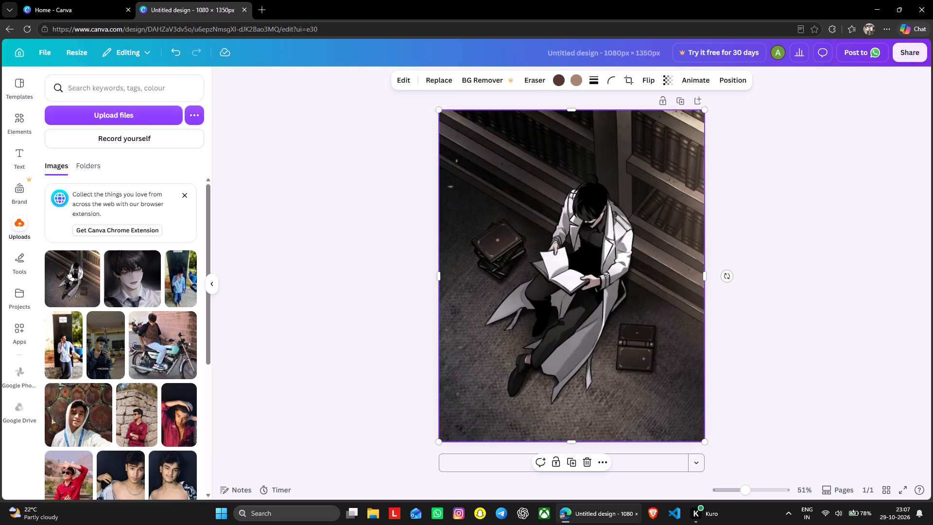
click(399, 83)
click(101, 189)
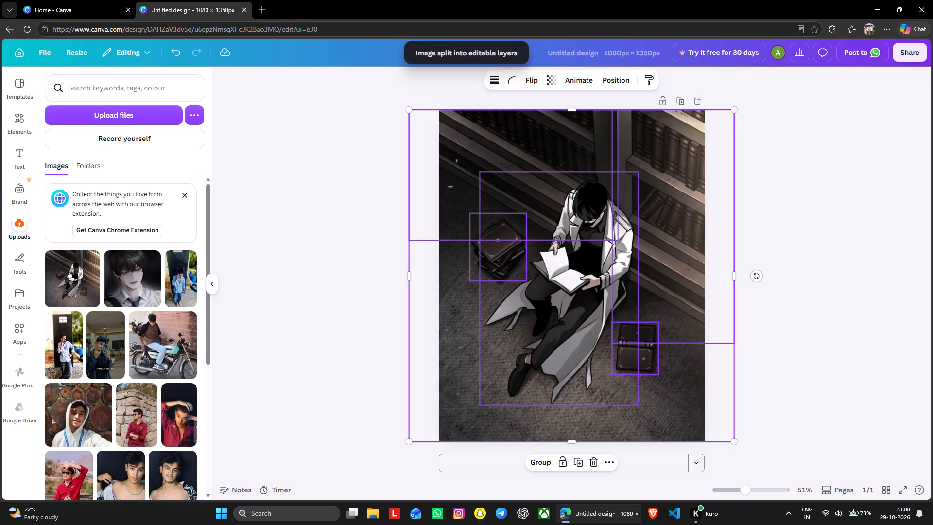
Shift all the separated layers together slightly down the page.
drag(571, 300, 570, 306)
click(570, 306)
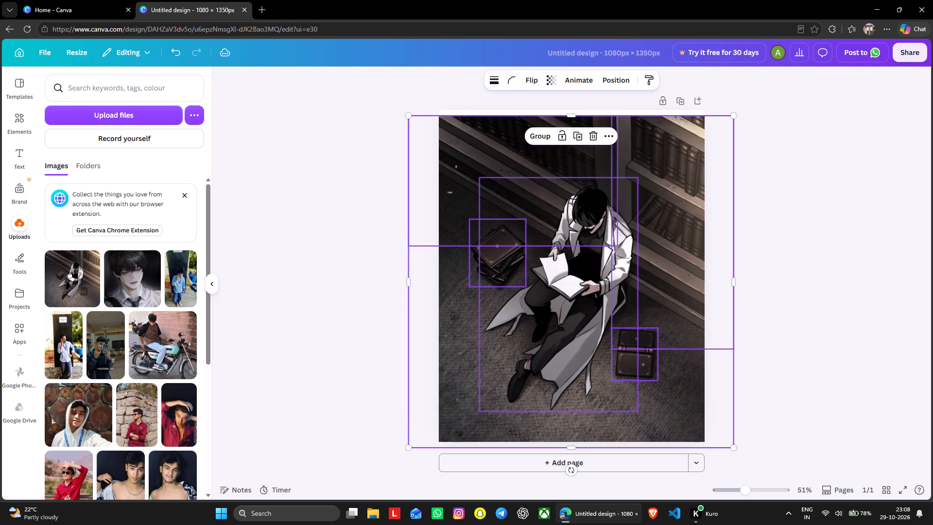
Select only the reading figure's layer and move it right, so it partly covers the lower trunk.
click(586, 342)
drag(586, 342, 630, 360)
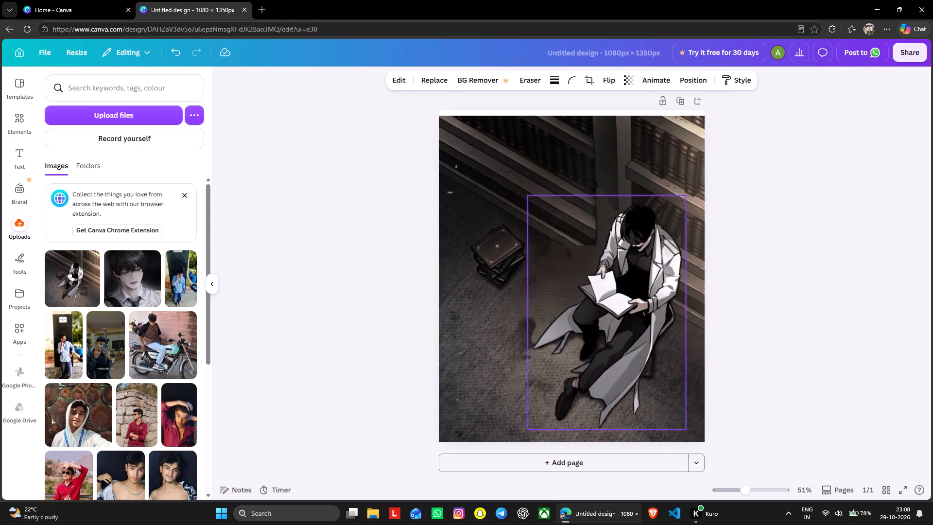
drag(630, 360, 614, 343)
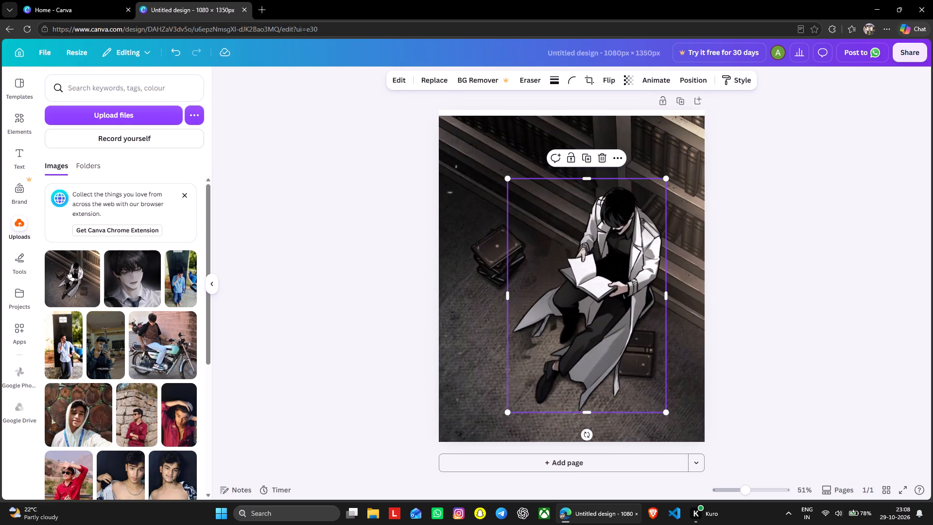
Download only the reading figure's layer as a PNG in high quality.
right_click(615, 214)
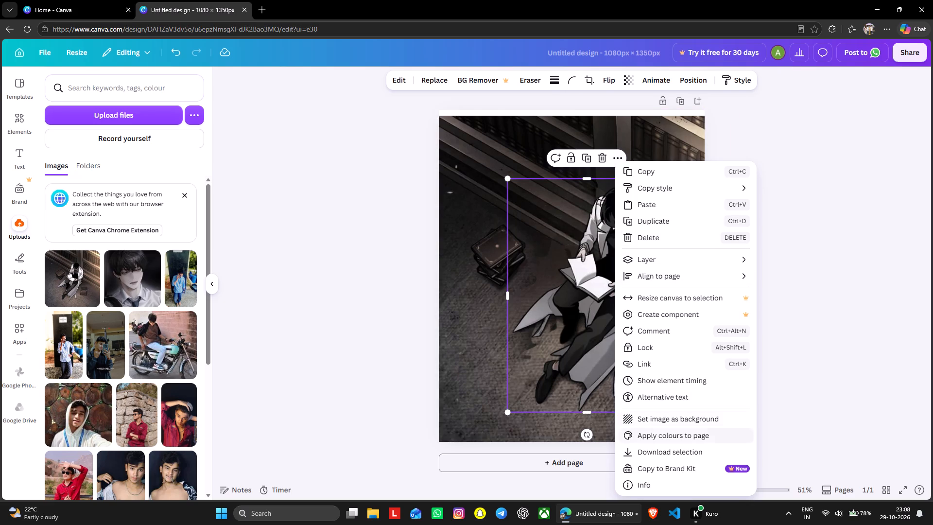
click(676, 448)
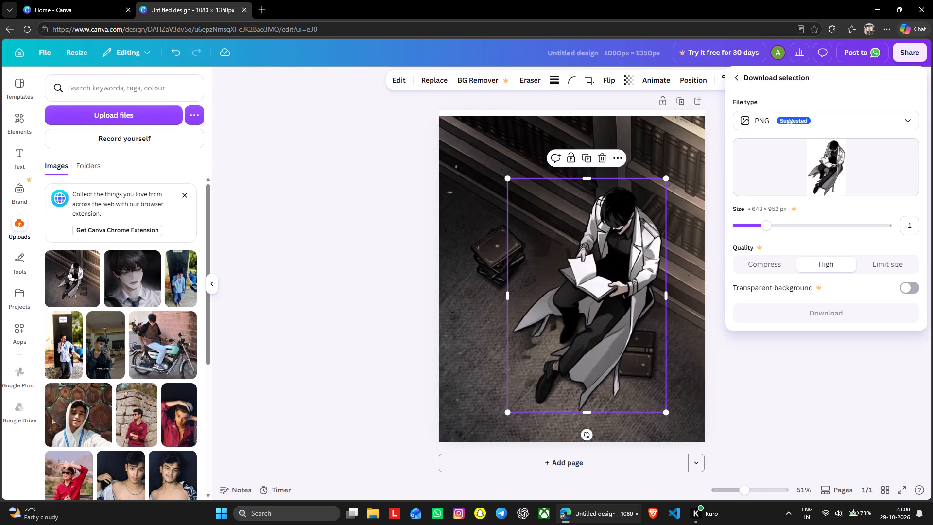
click(822, 310)
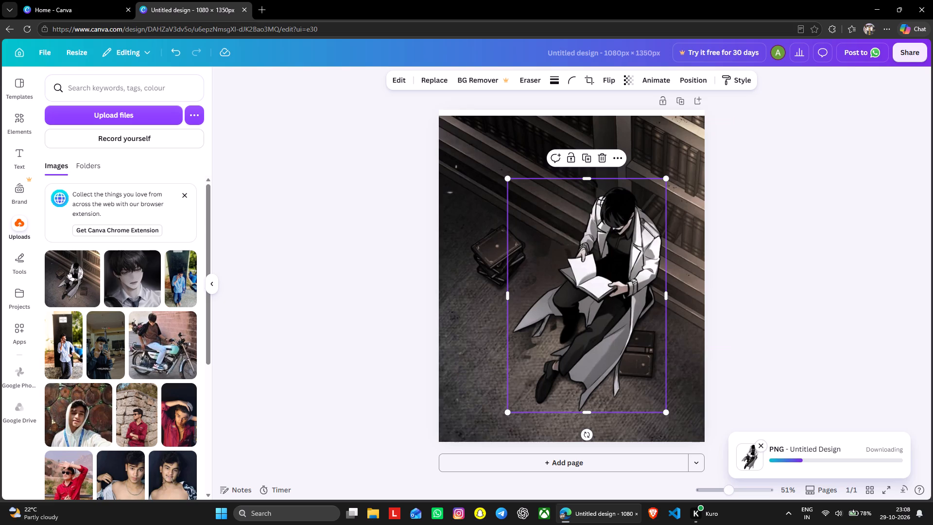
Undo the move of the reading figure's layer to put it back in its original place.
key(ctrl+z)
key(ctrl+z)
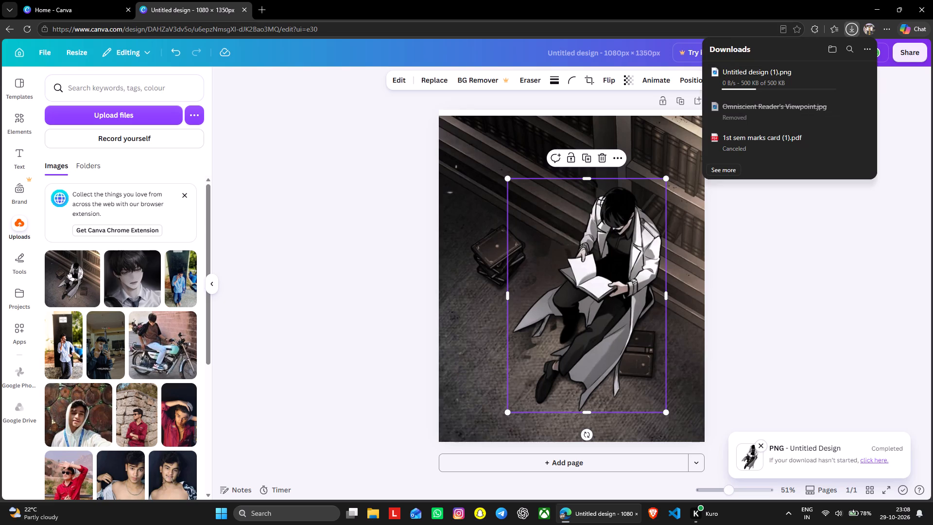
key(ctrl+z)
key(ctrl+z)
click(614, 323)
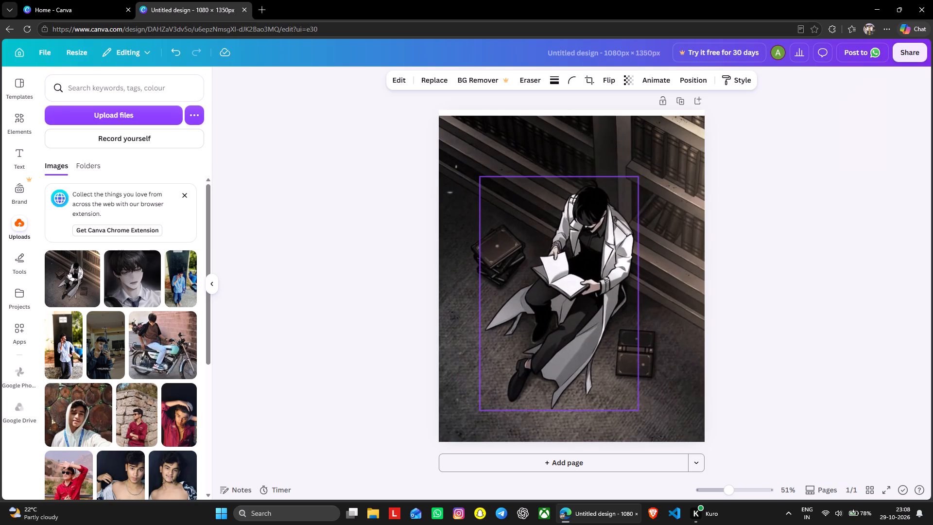
Add a text box over the reading figure, enlarge it slightly and replace its placeholder text with LONE.
click(750, 258)
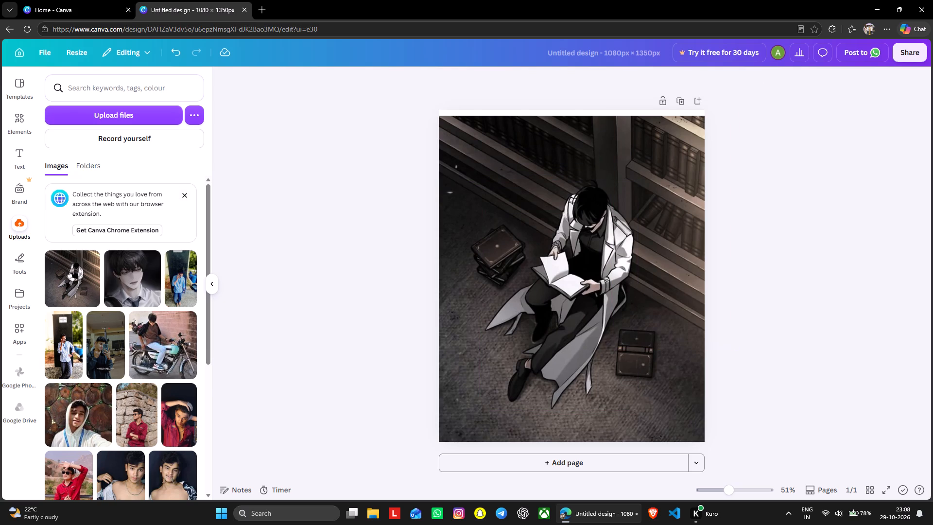
click(185, 192)
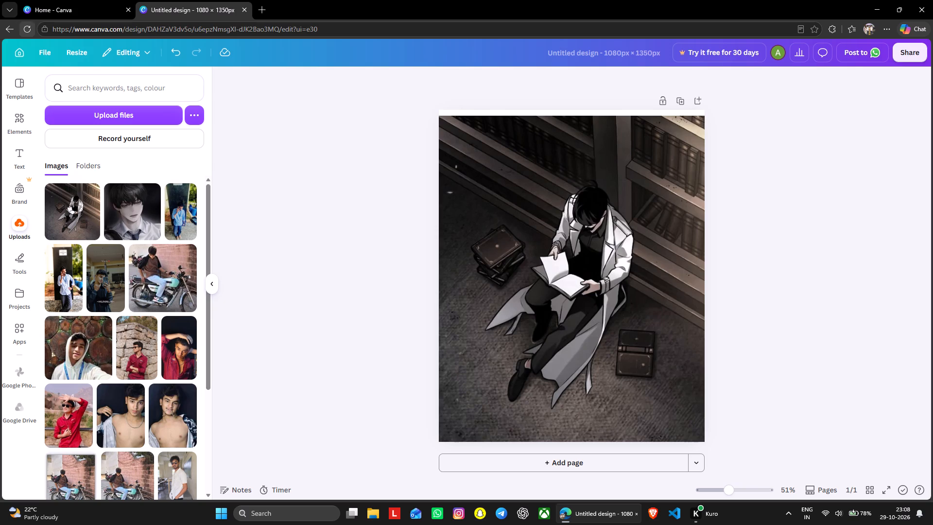
click(25, 151)
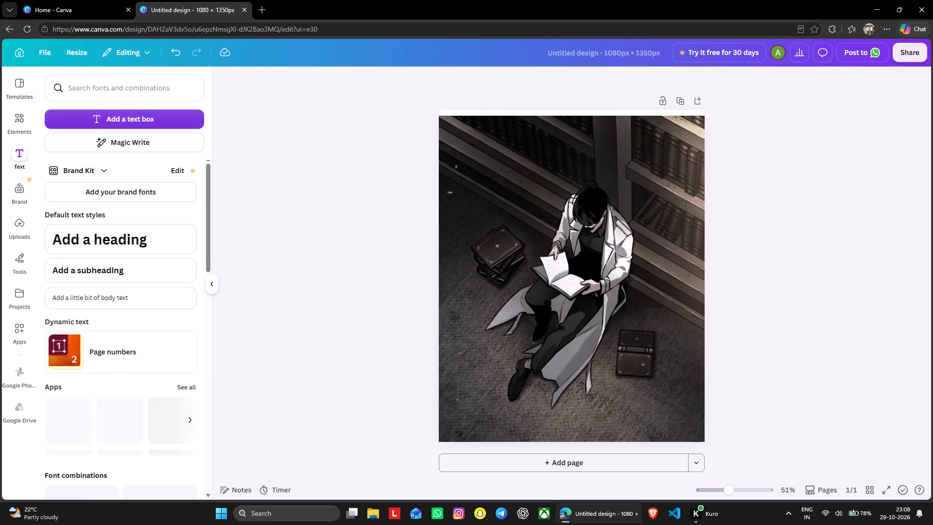
click(121, 117)
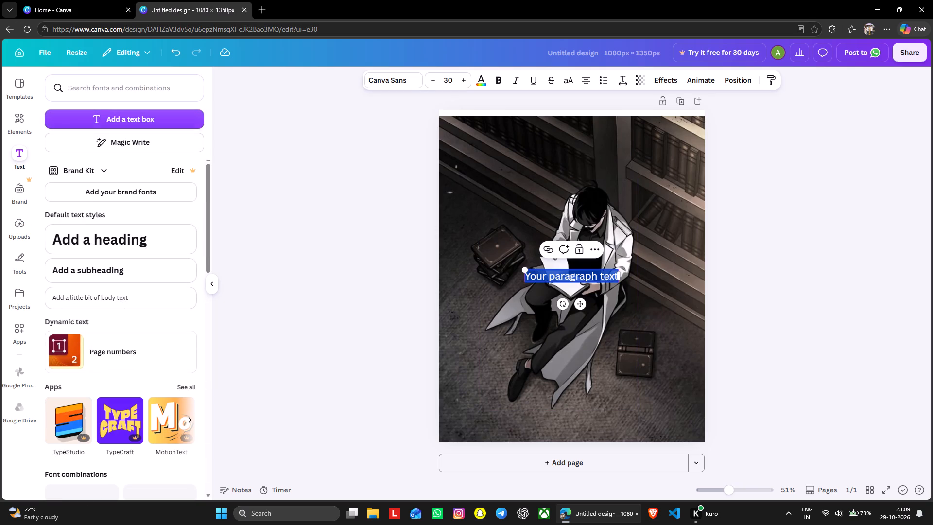
drag(525, 268, 502, 254)
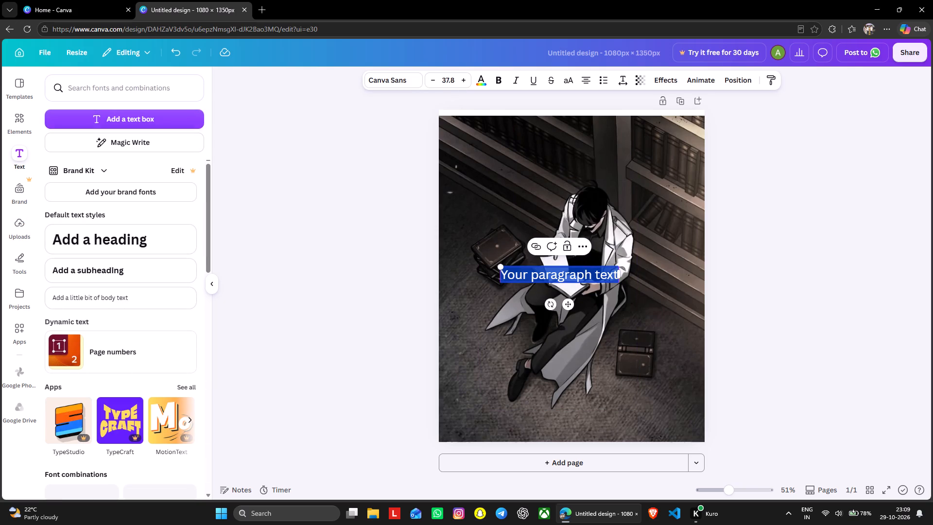
click(534, 277)
double_click(534, 277)
text(LONE)
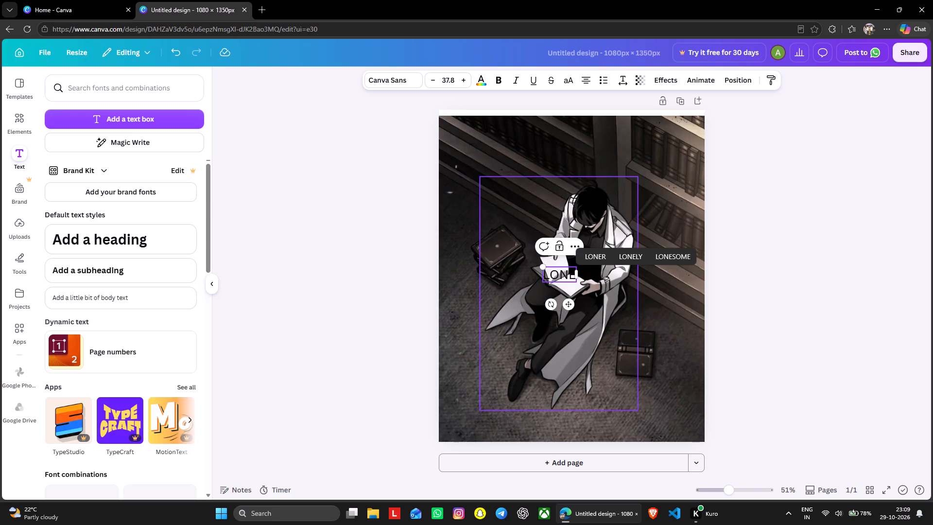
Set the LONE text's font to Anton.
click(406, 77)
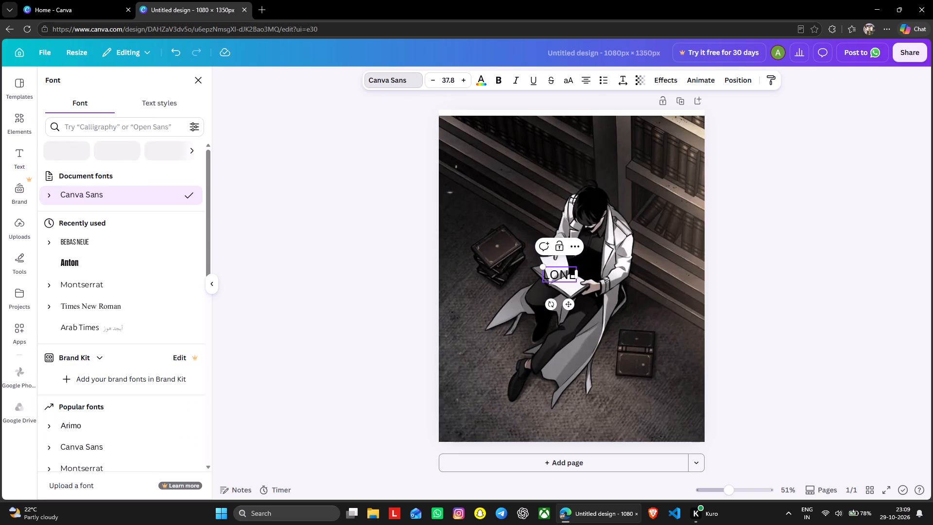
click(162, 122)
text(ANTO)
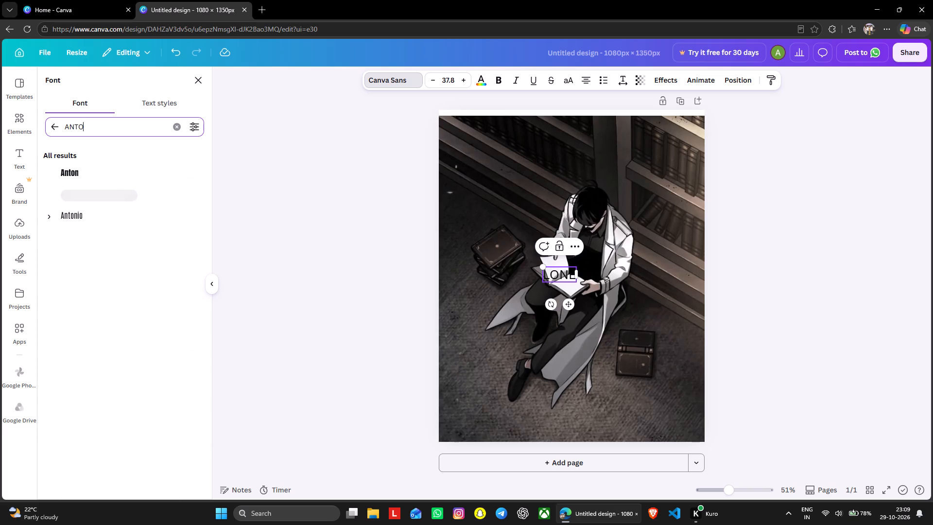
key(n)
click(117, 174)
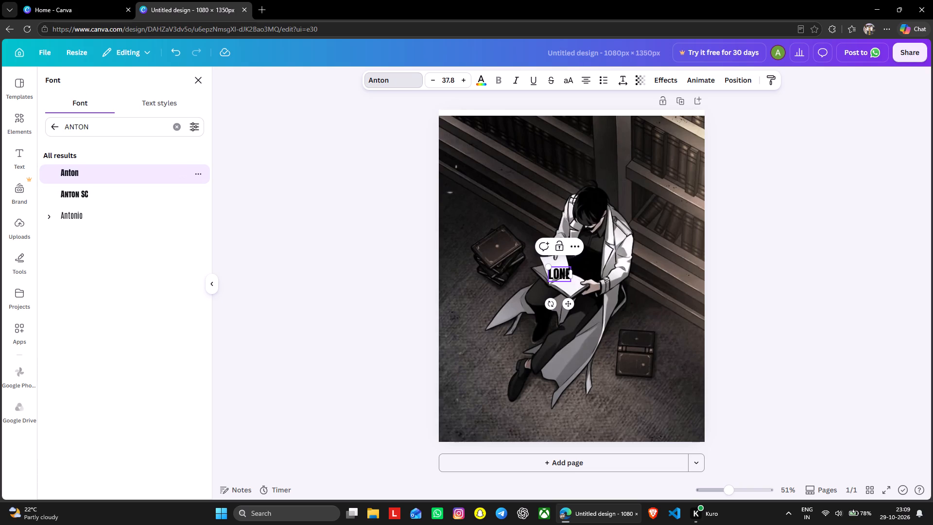
Search the fonts for LEAGUE and set the LONE text in League Spartan.
click(180, 124)
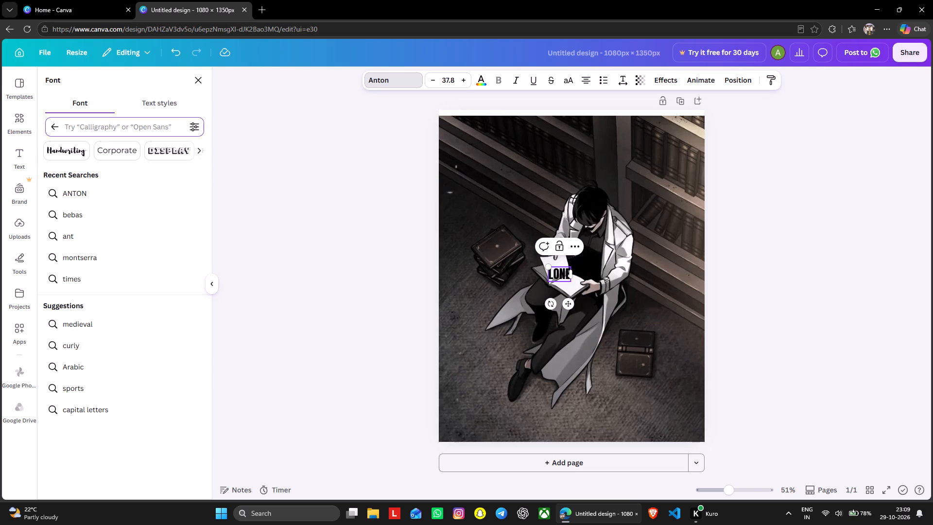
text(LEAG)
text(UE)
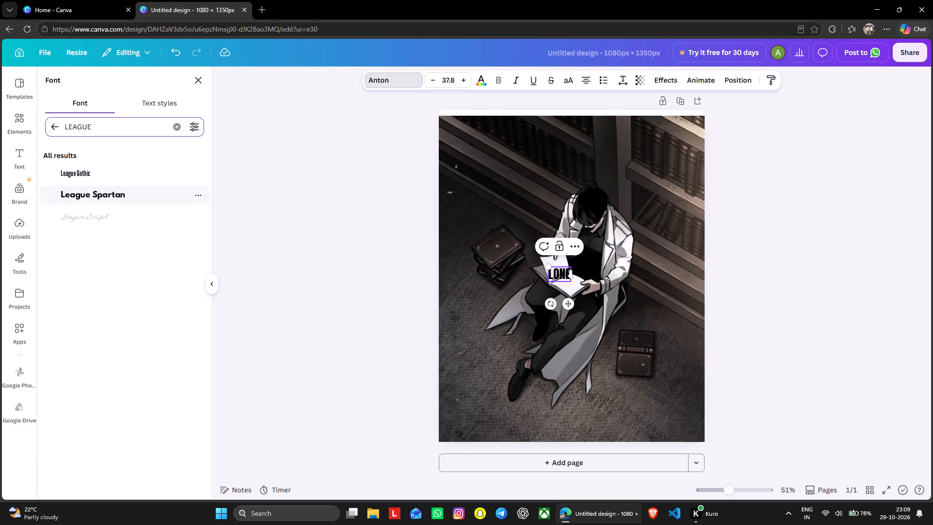
click(155, 192)
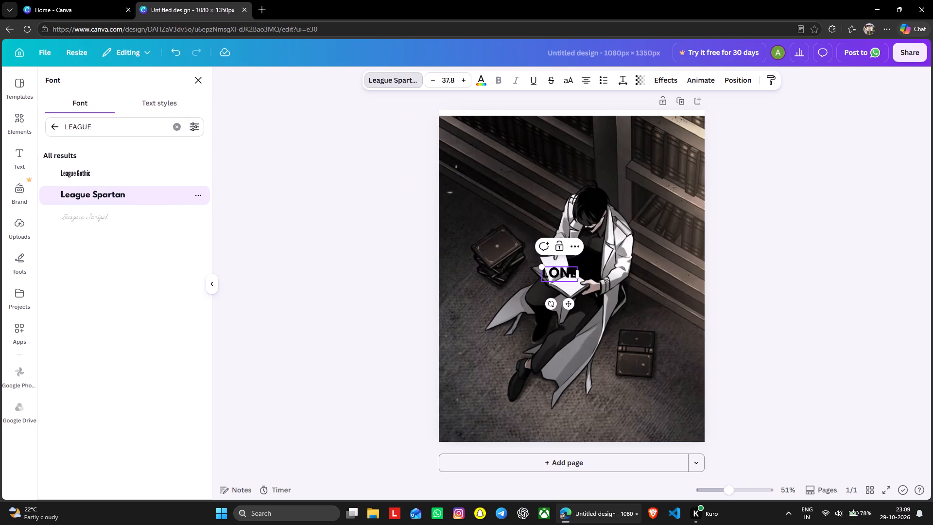
Enlarge the LONE text to a font size of about 164 and place it across the figure's torso.
drag(544, 266, 520, 240)
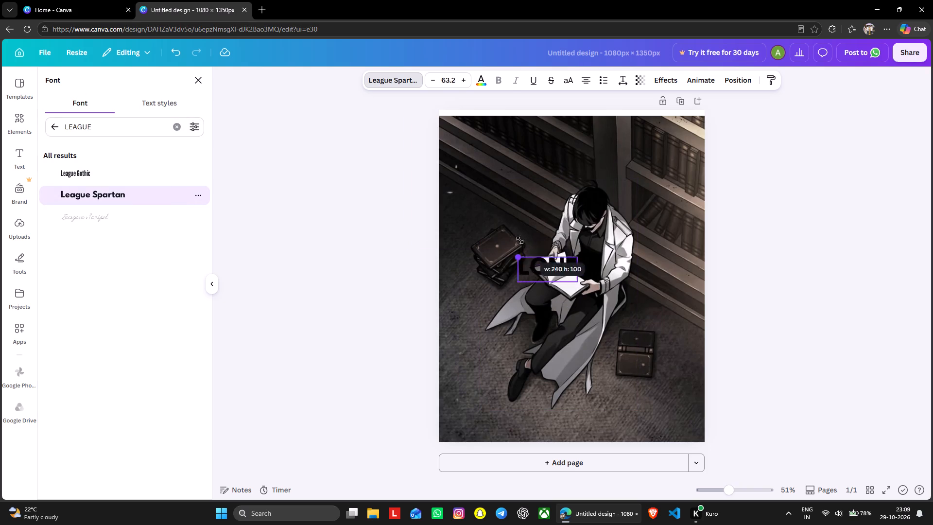
drag(520, 240, 481, 216)
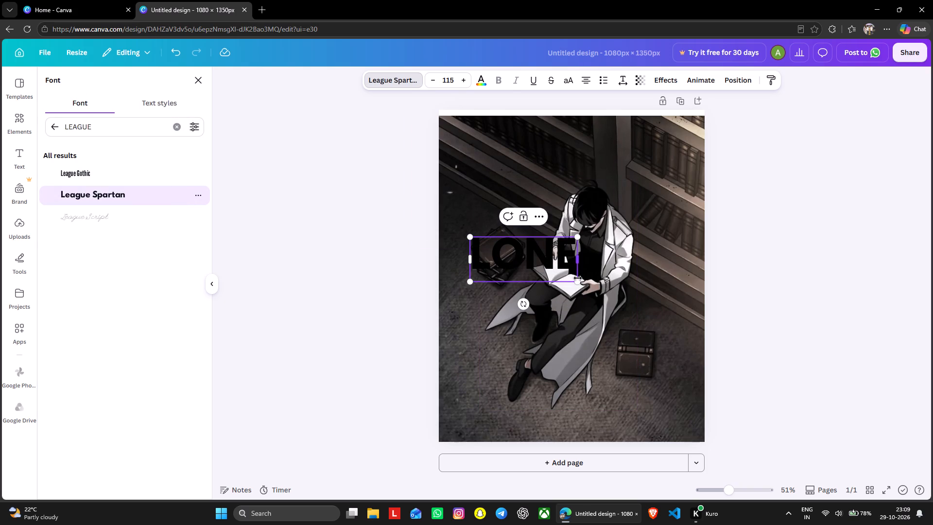
drag(578, 282, 614, 325)
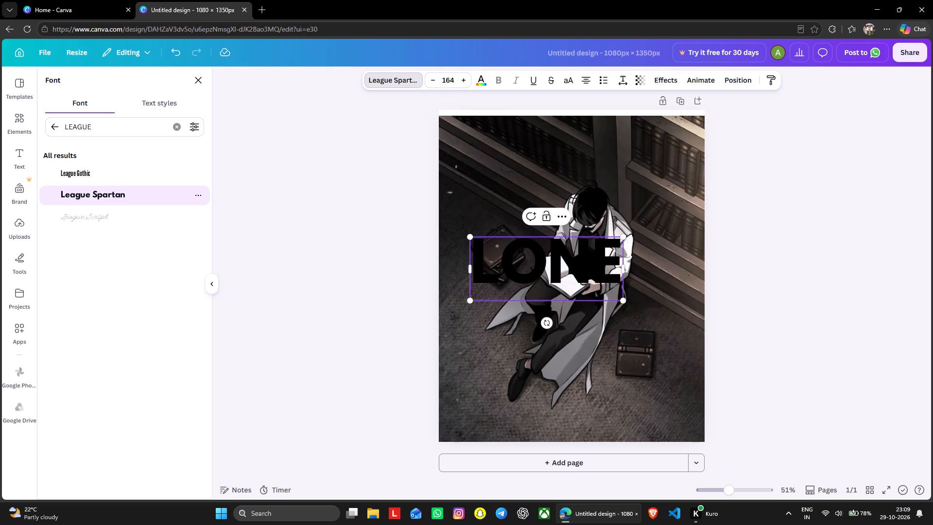
drag(549, 268, 569, 254)
click(561, 254)
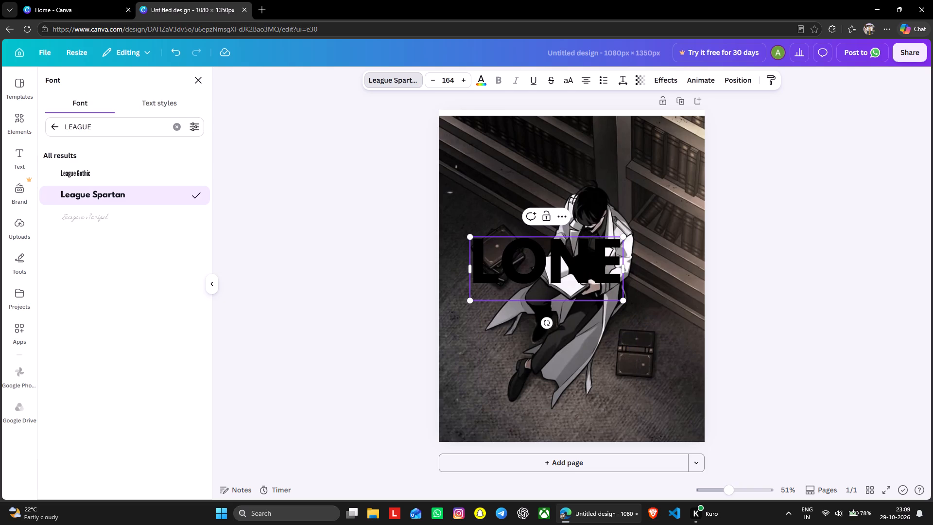
click(557, 233)
click(552, 249)
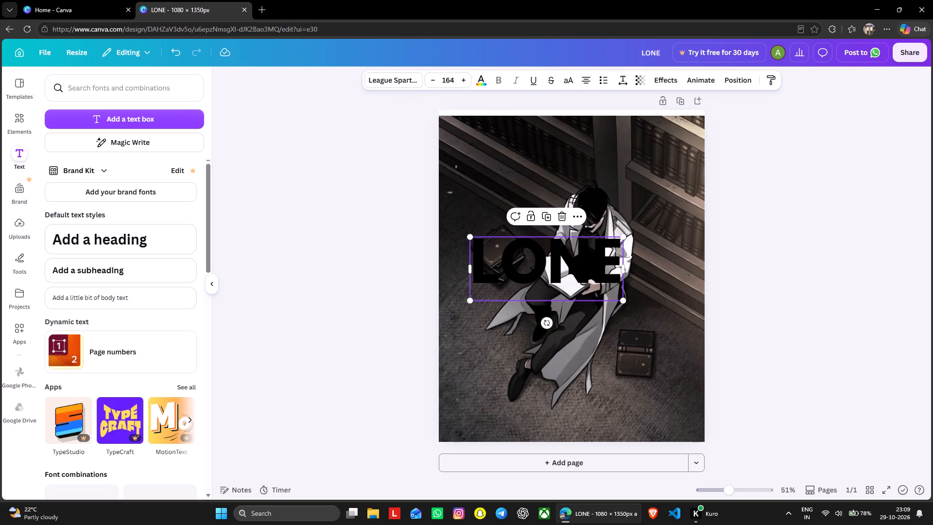
drag(550, 233, 570, 238)
drag(533, 253, 572, 232)
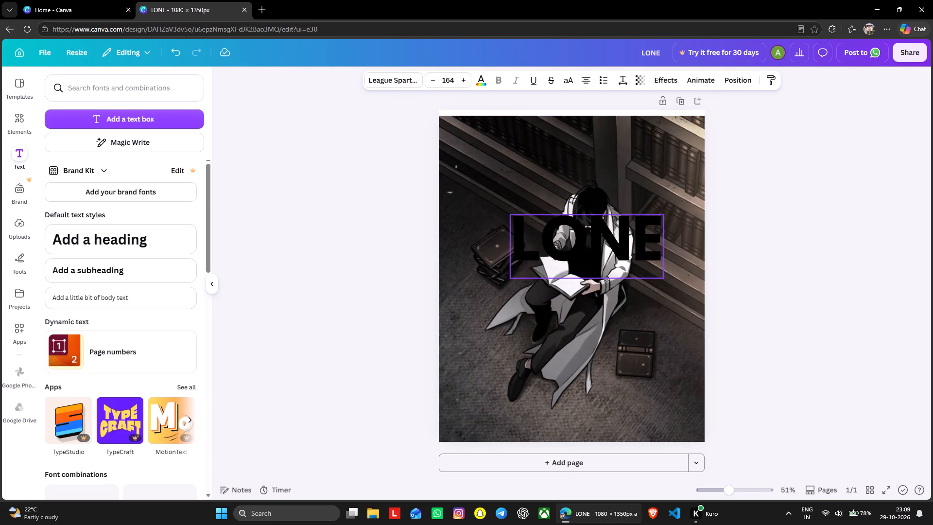
drag(572, 232, 563, 258)
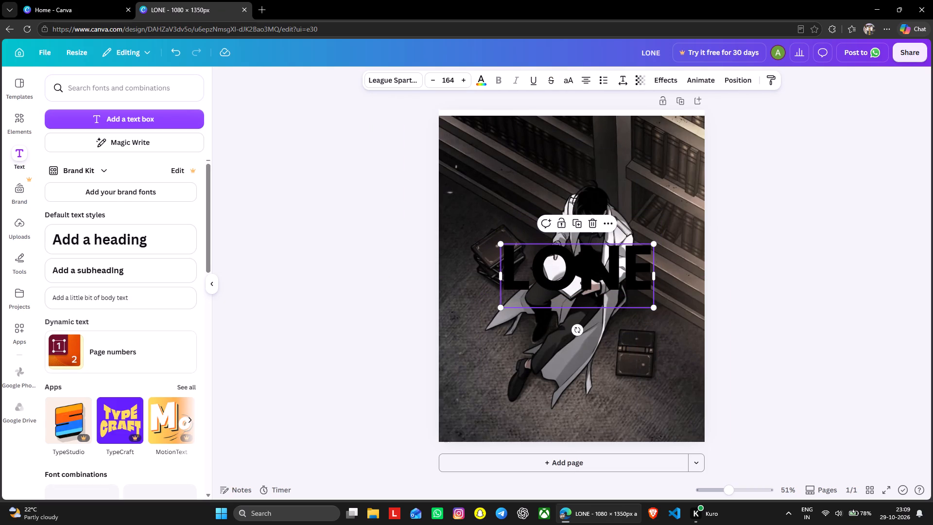
Widen the LONE text box, enlarge the text to a font size of about 190 and reposition it over the open book.
drag(500, 277, 491, 279)
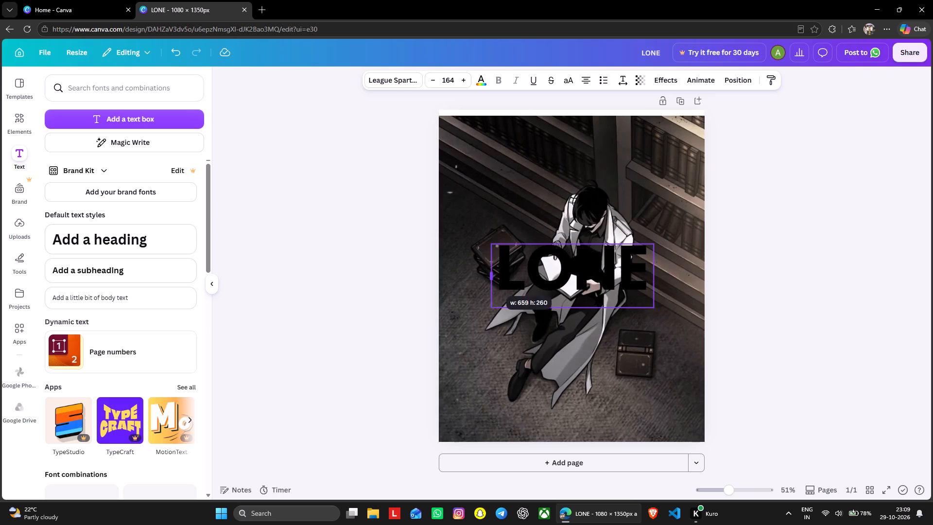
drag(491, 279, 471, 280)
drag(650, 306, 653, 306)
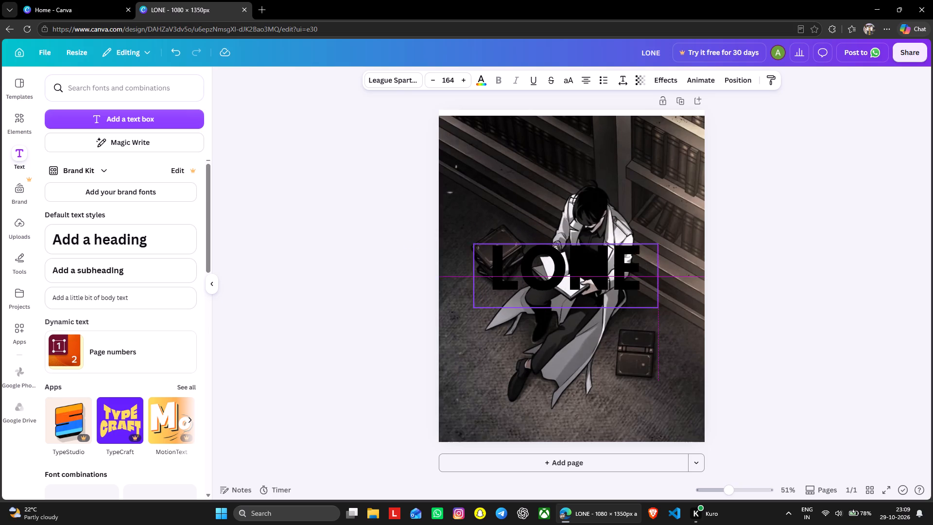
drag(653, 306, 658, 319)
drag(660, 319, 674, 340)
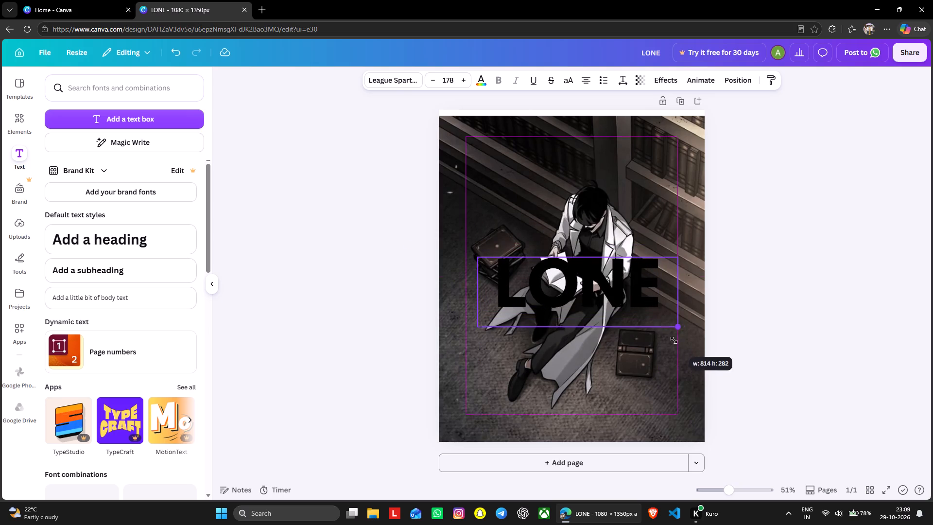
drag(674, 340, 682, 351)
drag(609, 294, 593, 266)
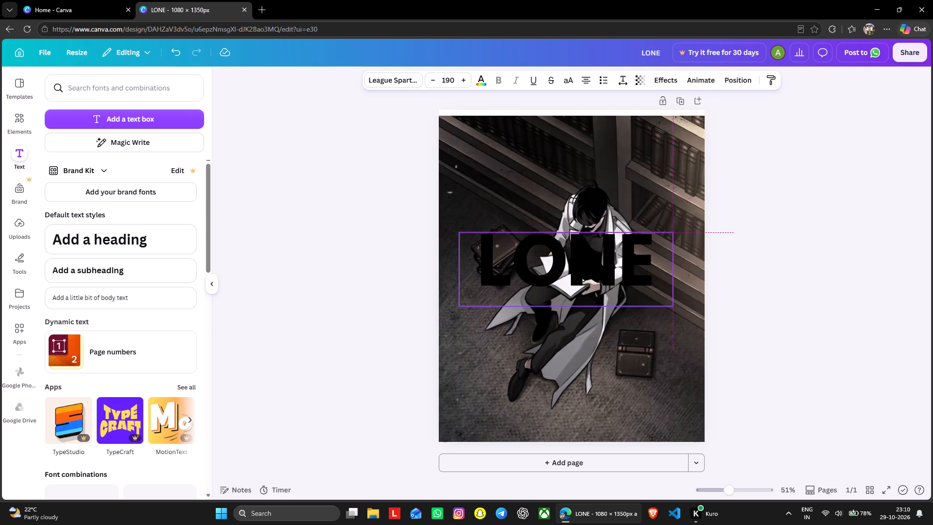
drag(593, 266, 601, 270)
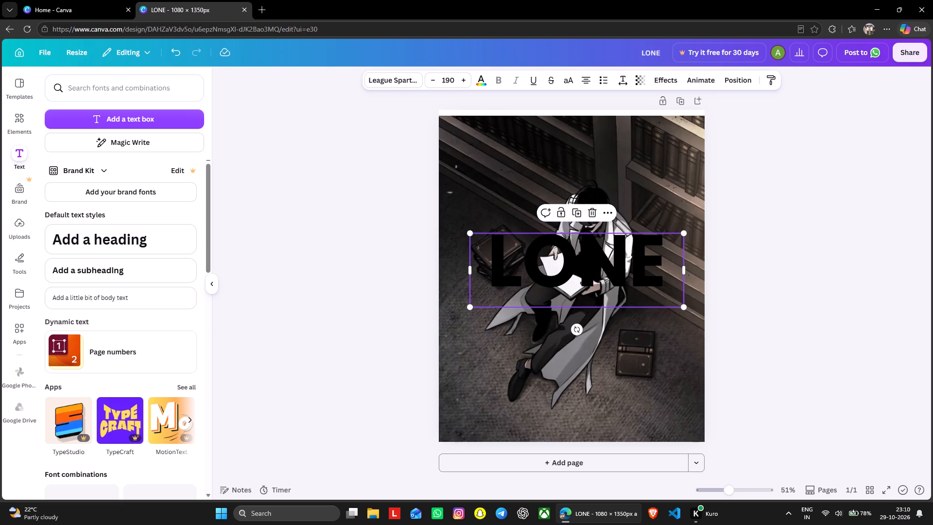
Enlarge the LONE text to a font size of about 214 and shift it slightly right and down over the figure.
drag(471, 233, 450, 206)
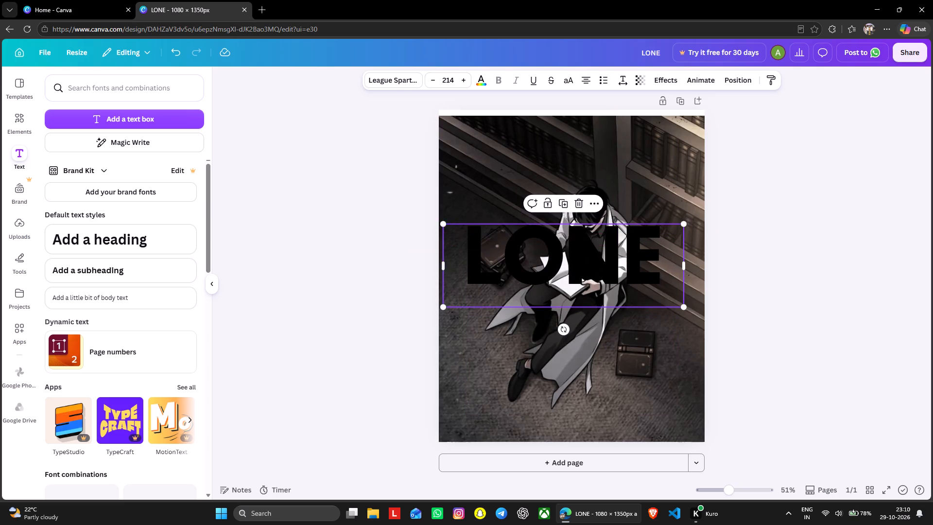
drag(547, 269, 559, 277)
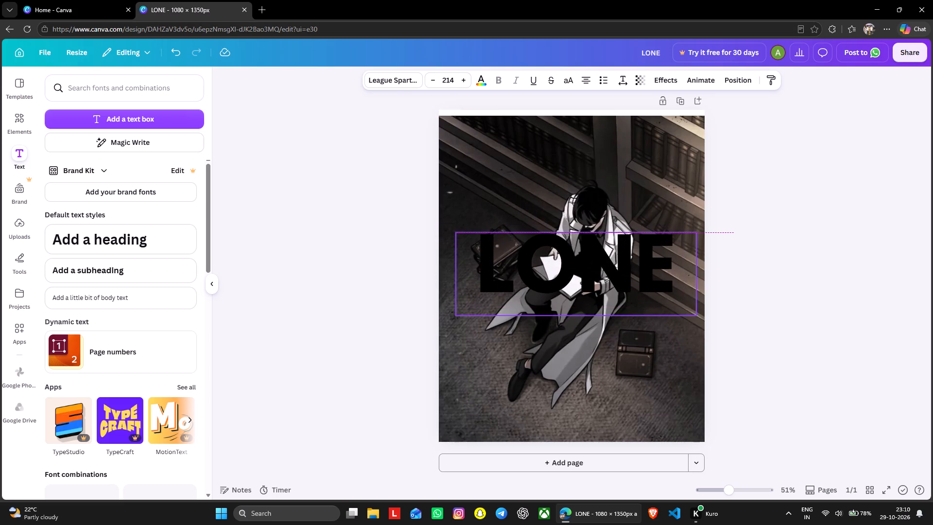
drag(559, 277, 568, 282)
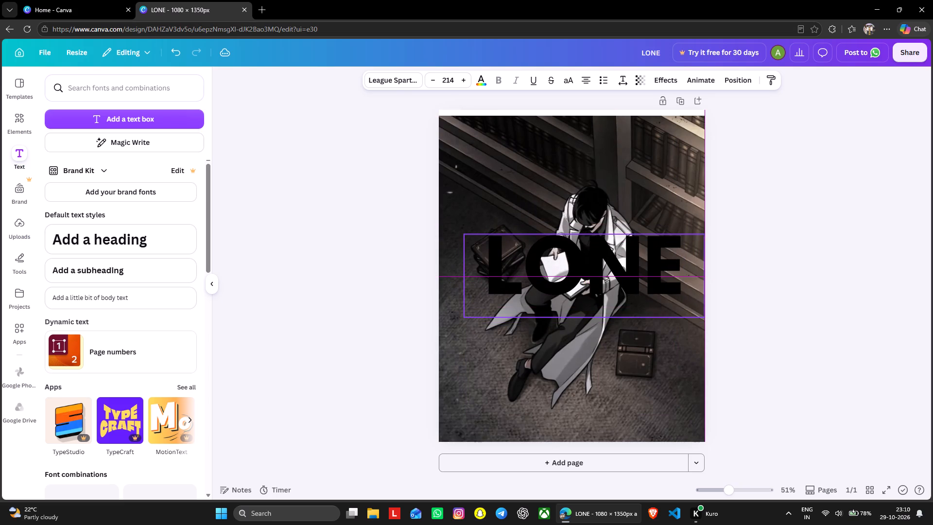
drag(568, 282, 570, 282)
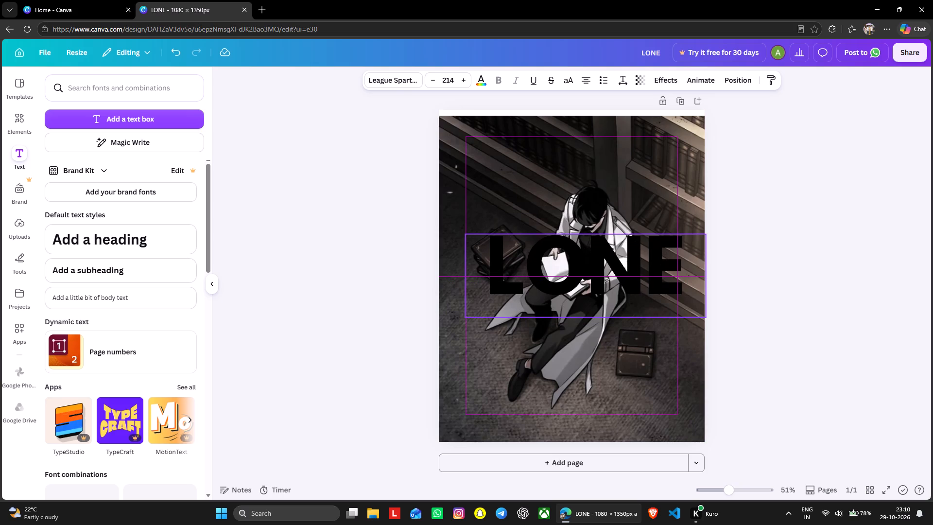
drag(570, 282, 570, 282)
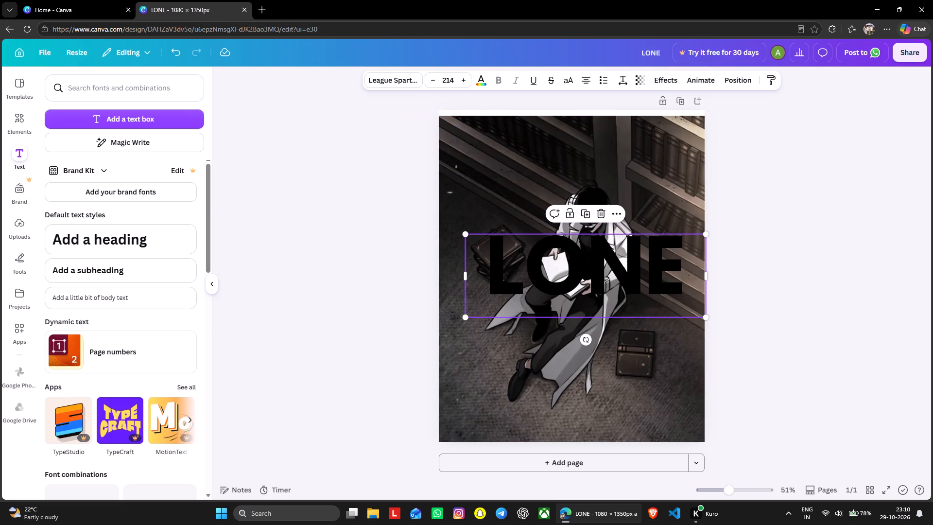
Set the LONE text's colour to #555555.
click(486, 85)
click(160, 103)
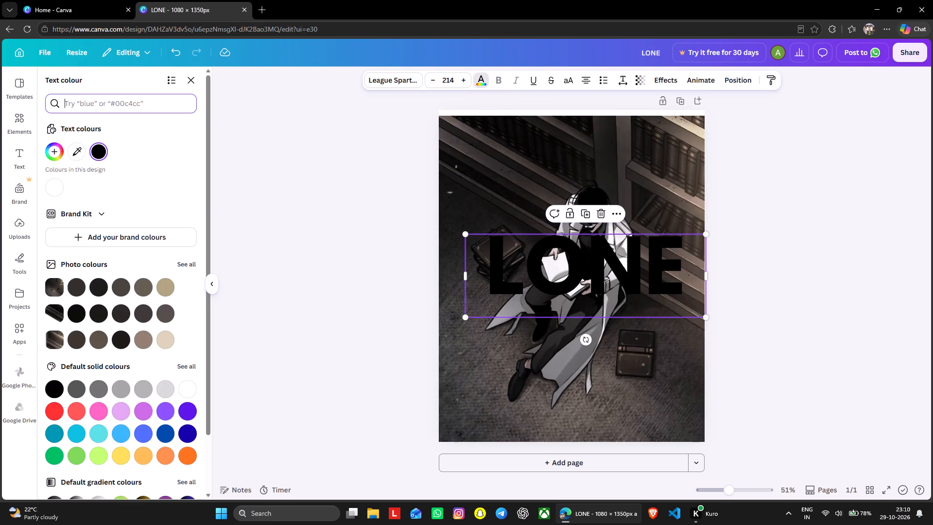
key(shift+numbersign)
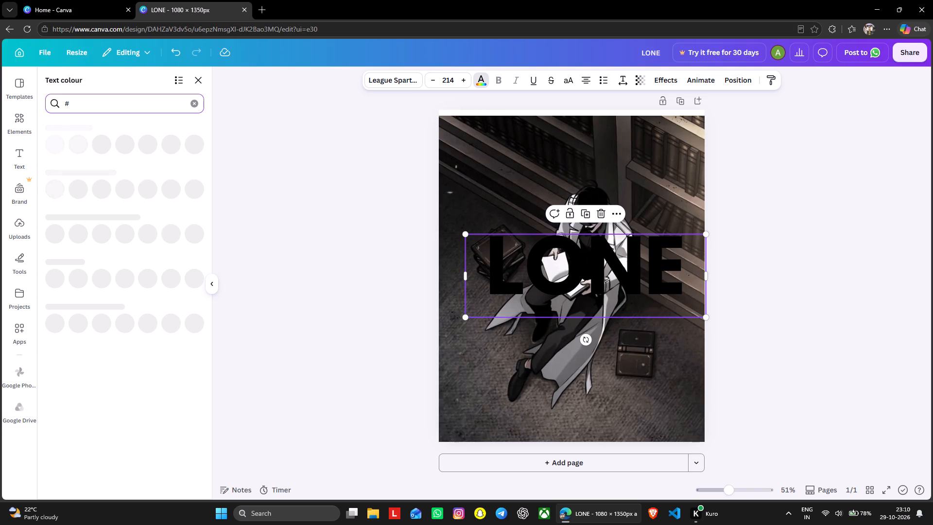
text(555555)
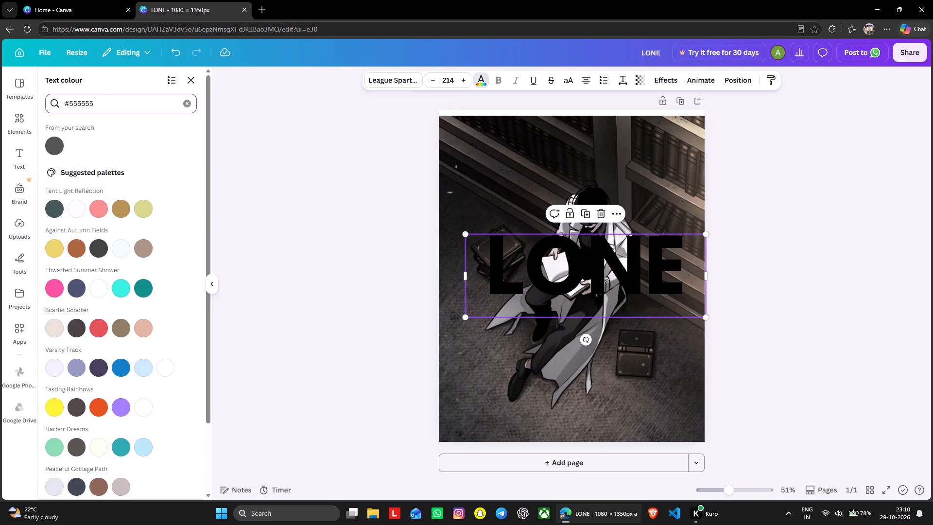
click(57, 147)
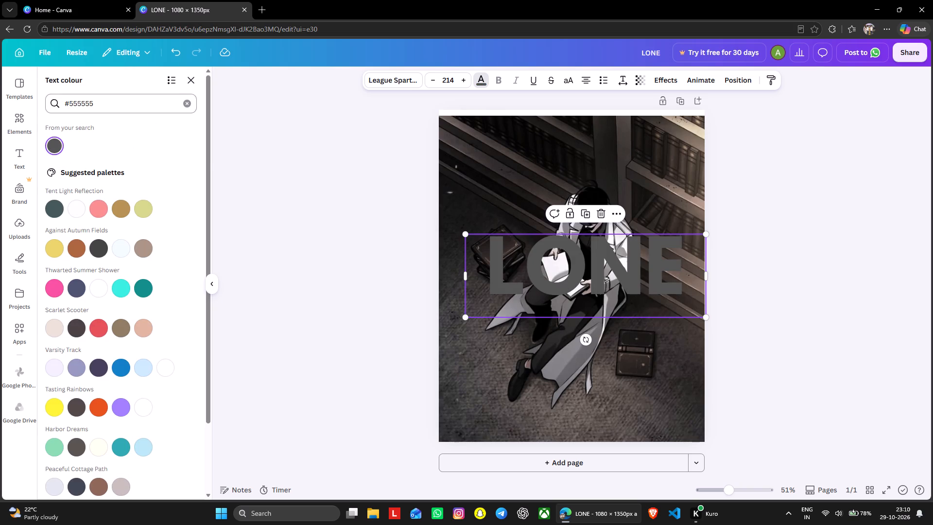
Enlarge the LONE text to a font size of about 228 and move it slightly down over the open book.
click(275, 136)
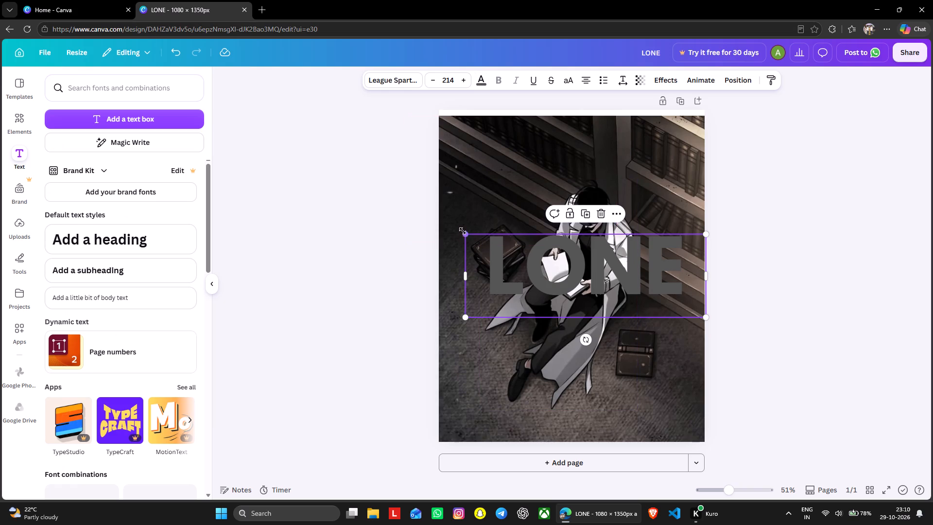
drag(466, 232, 451, 224)
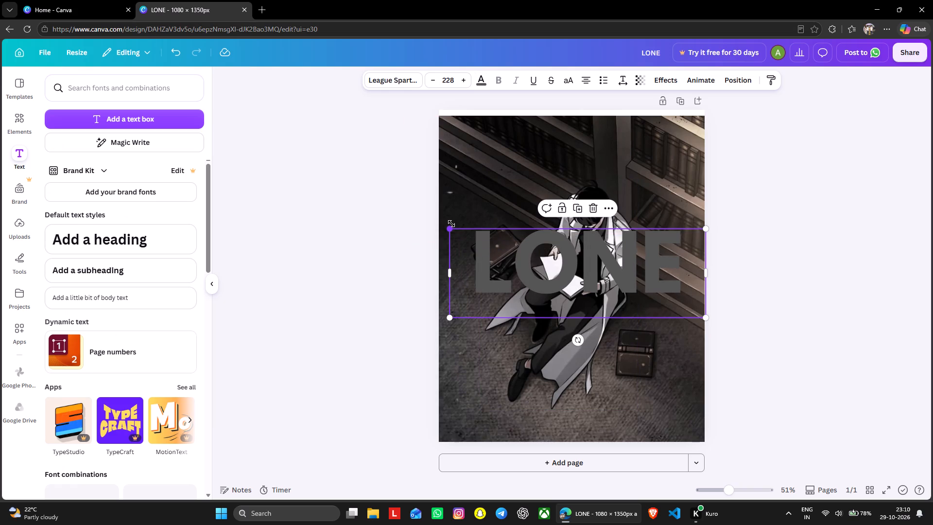
drag(584, 278, 588, 284)
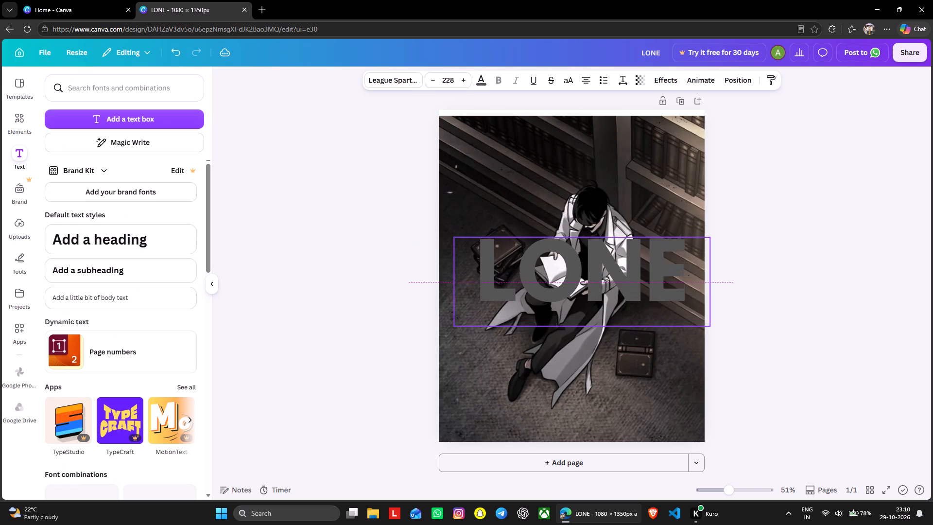
drag(588, 284, 587, 293)
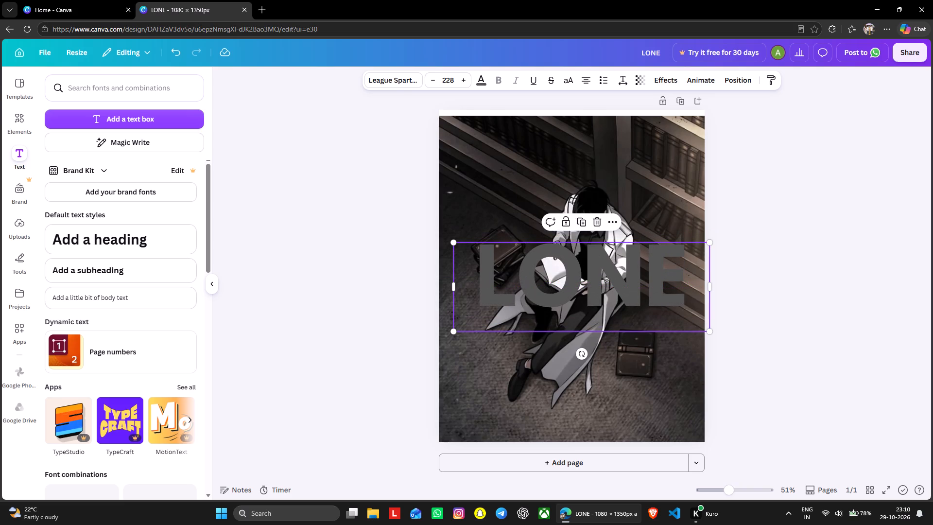
Send the LONE text one layer backward so it sits behind the reading figure but in front of the background.
right_click(597, 283)
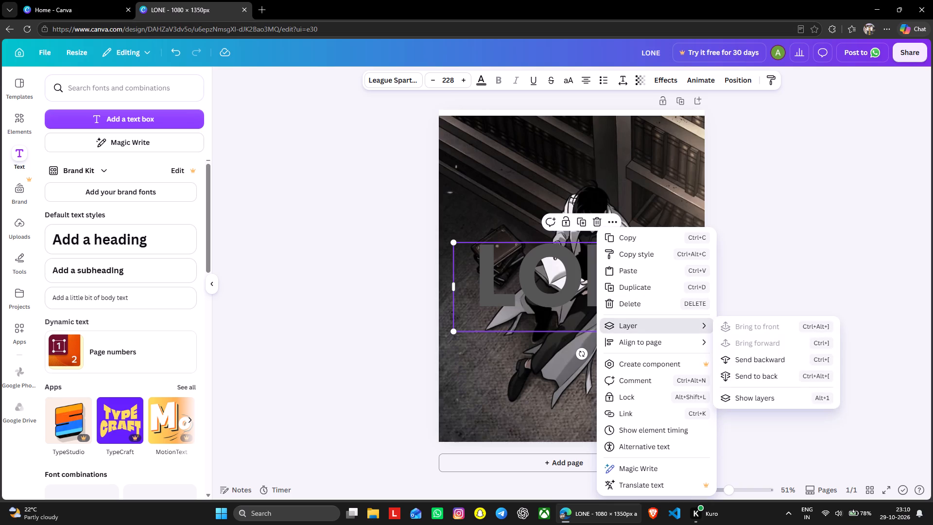
click(749, 364)
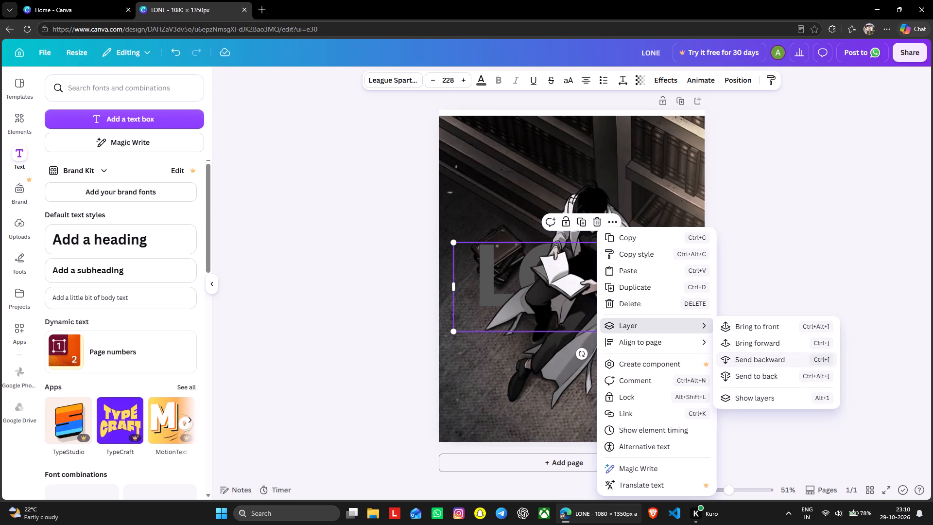
click(820, 216)
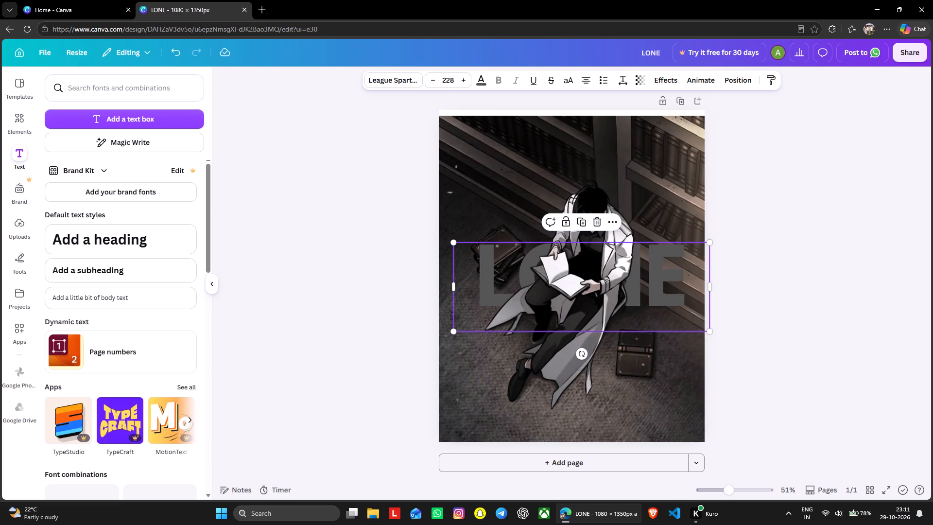
Move the LONE text up behind the figure's upper body, tighten its text box and enlarge the text to a font size of about 276.
drag(661, 283, 667, 240)
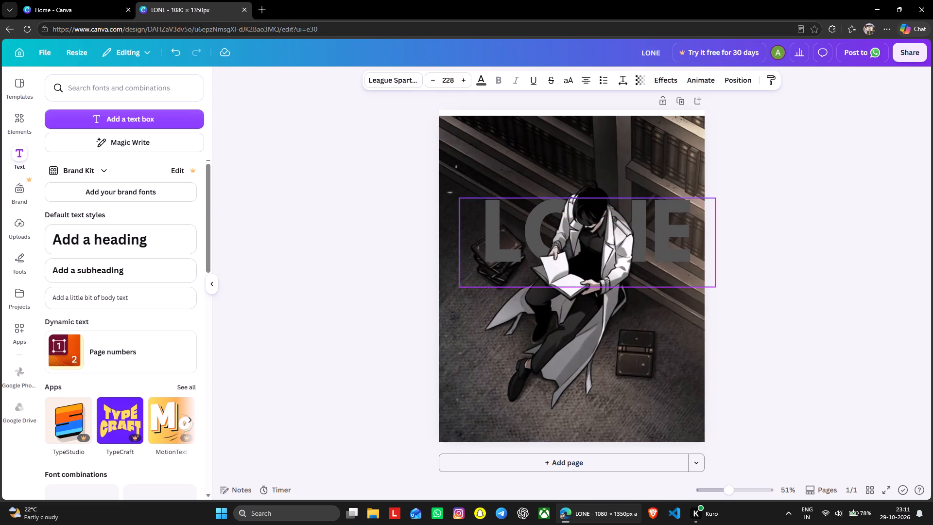
drag(667, 240, 671, 242)
drag(466, 201, 465, 201)
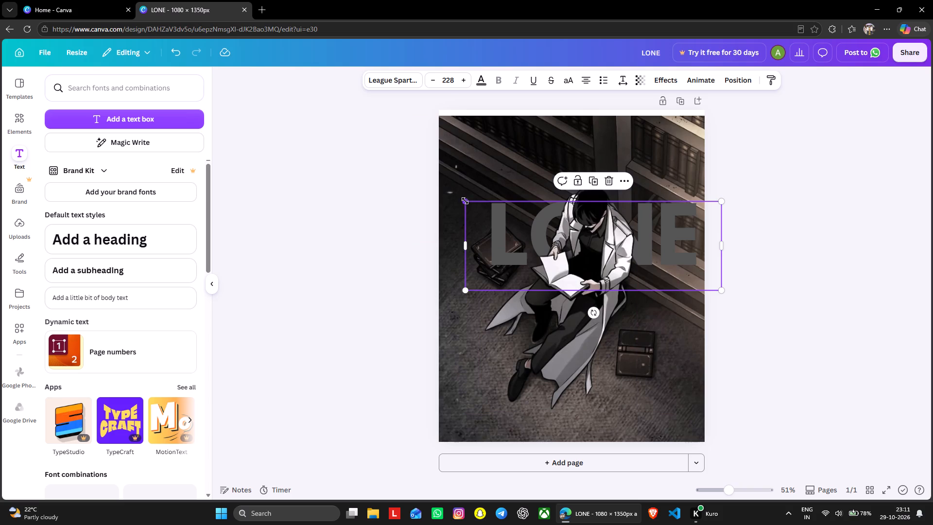
drag(465, 201, 423, 179)
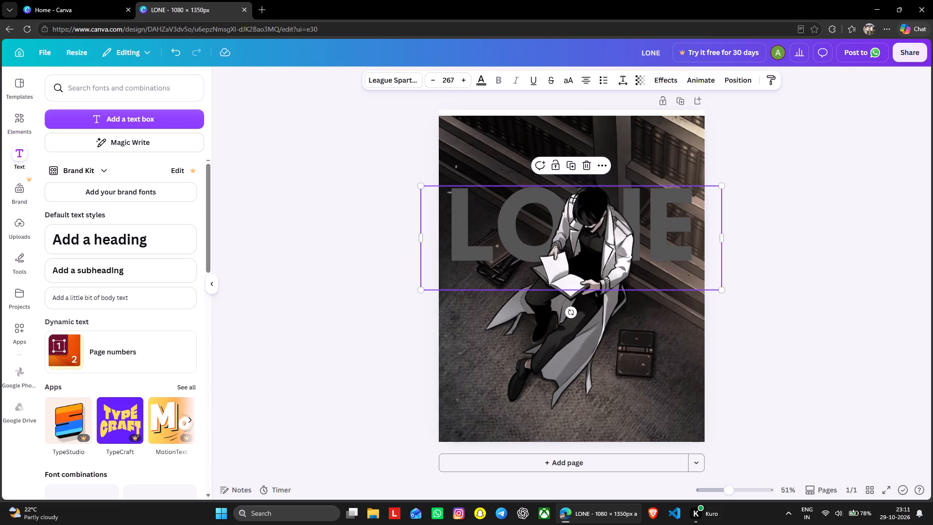
drag(420, 237, 449, 237)
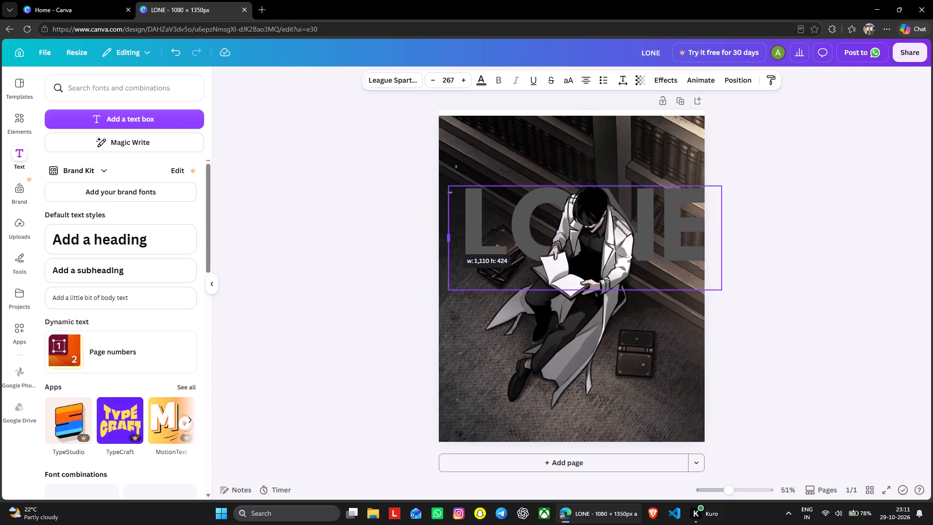
drag(449, 237, 450, 237)
drag(452, 187, 451, 187)
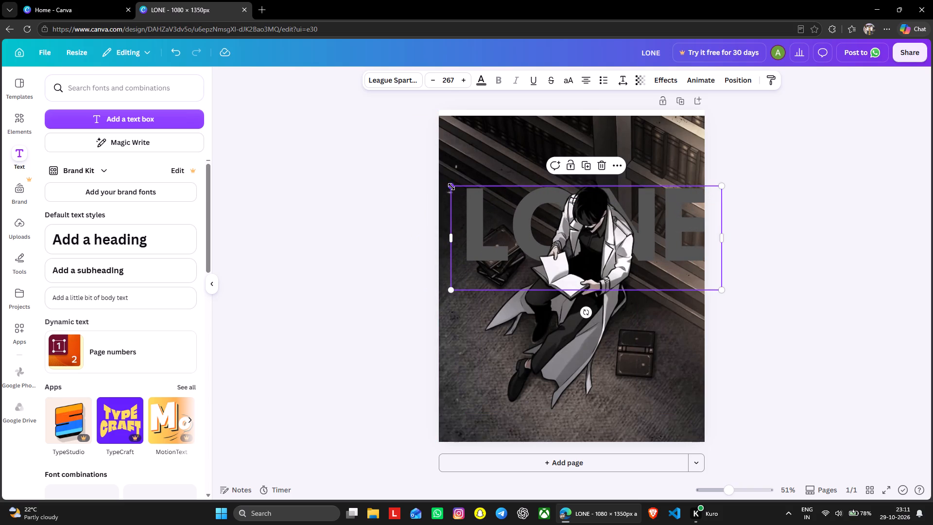
drag(451, 187, 444, 181)
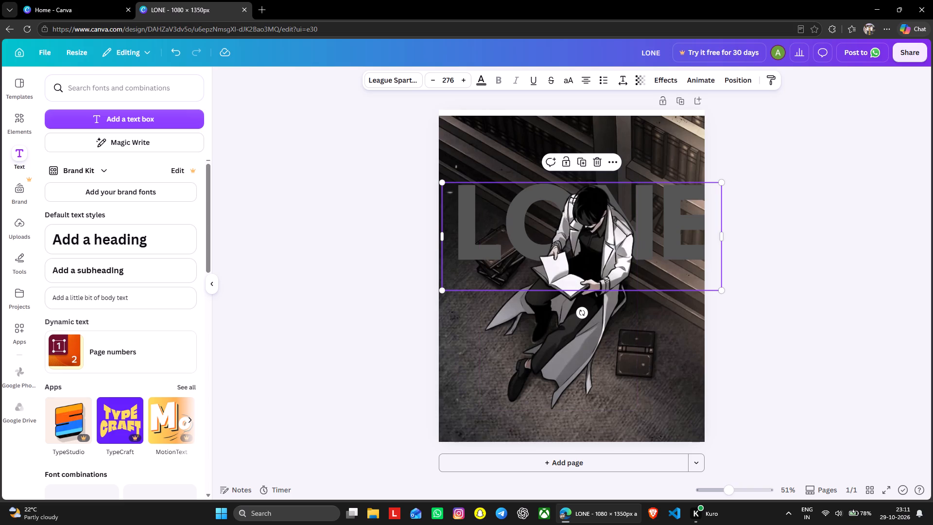
Move the LONE text up and slightly left so it spans the bookshelves behind the top of the figure's head, and deselect it.
drag(654, 232, 655, 208)
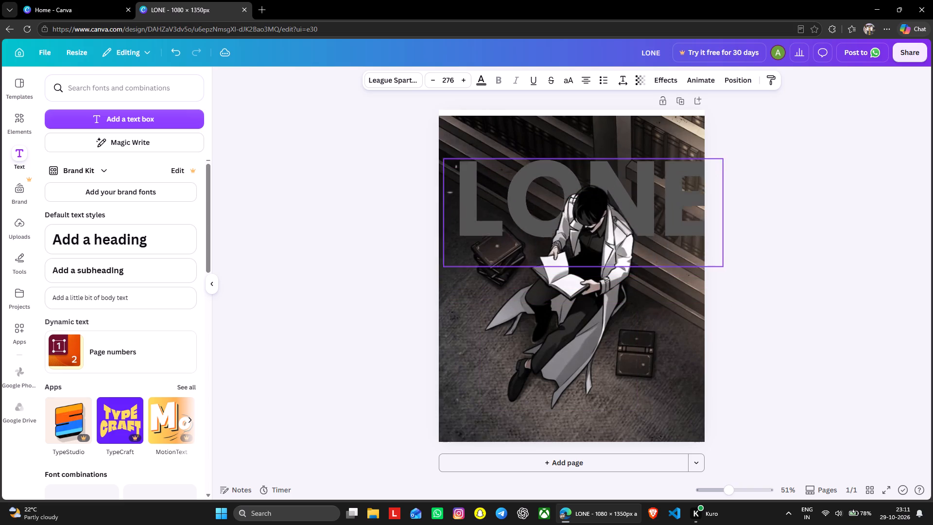
drag(655, 208, 651, 196)
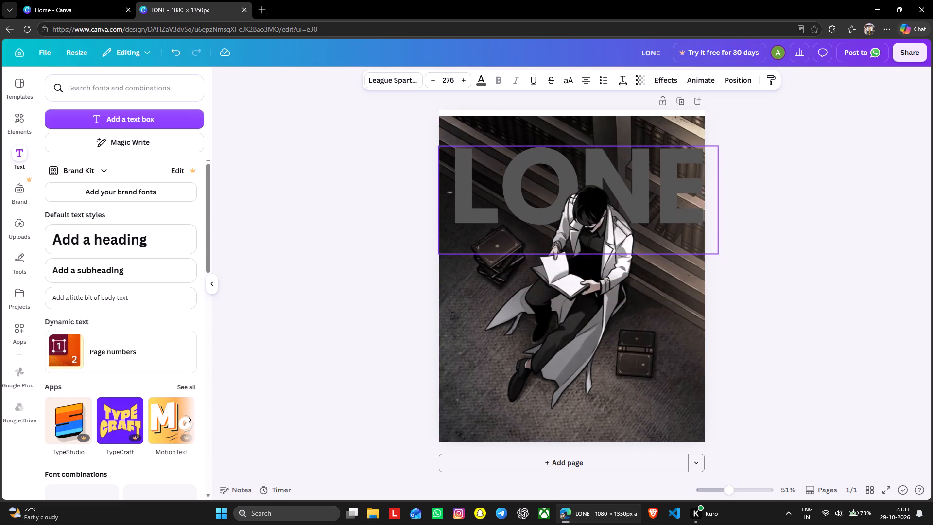
drag(651, 196, 650, 197)
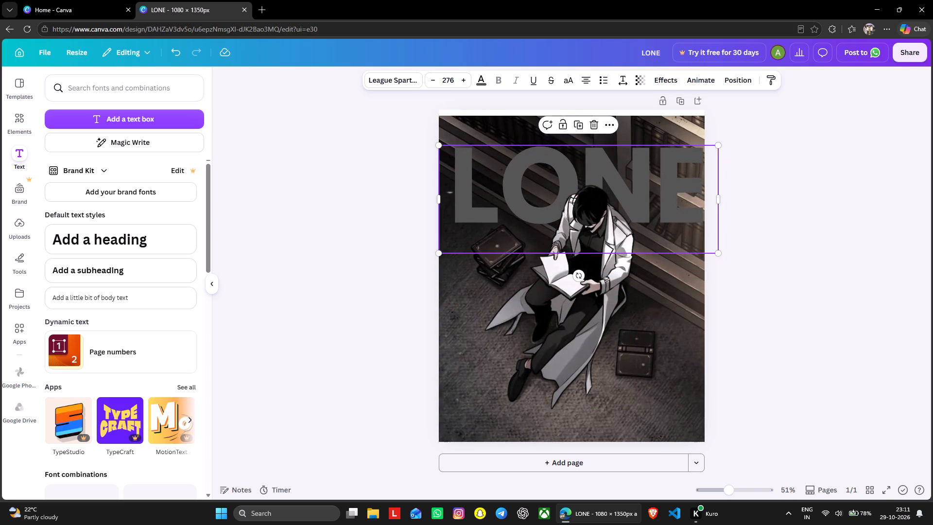
click(754, 307)
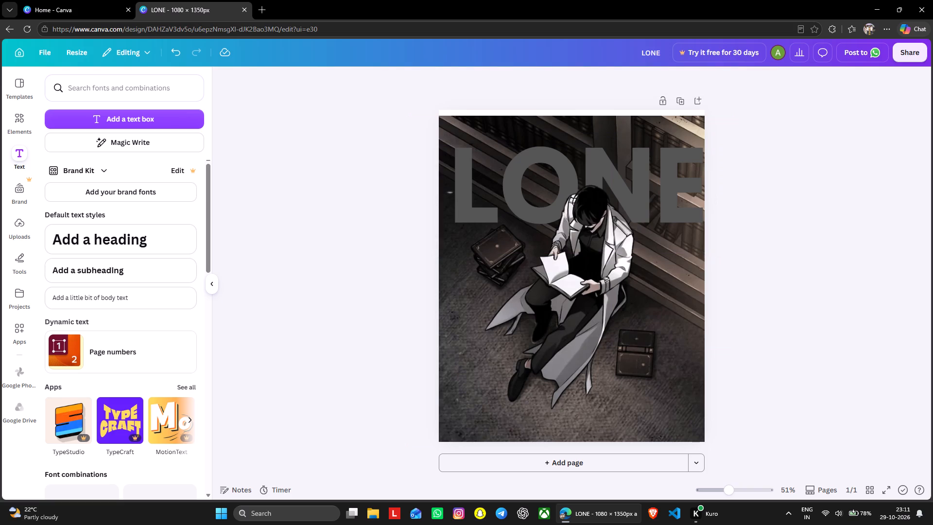
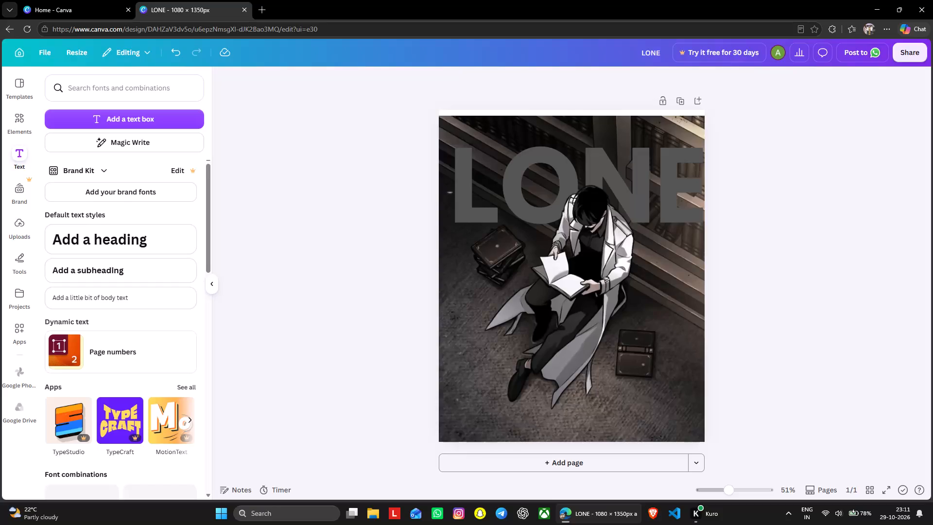
Select the LONE title text and open its position and arrangement settings.
click(674, 217)
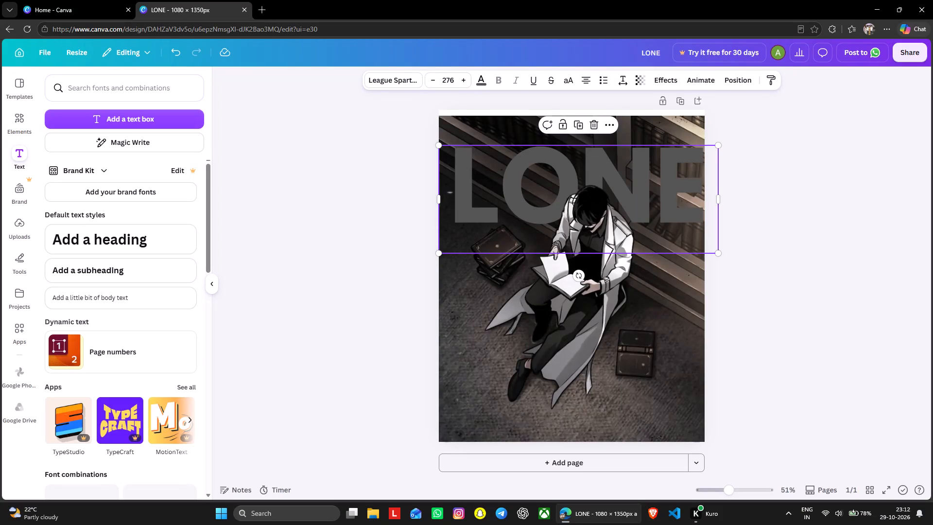
click(740, 80)
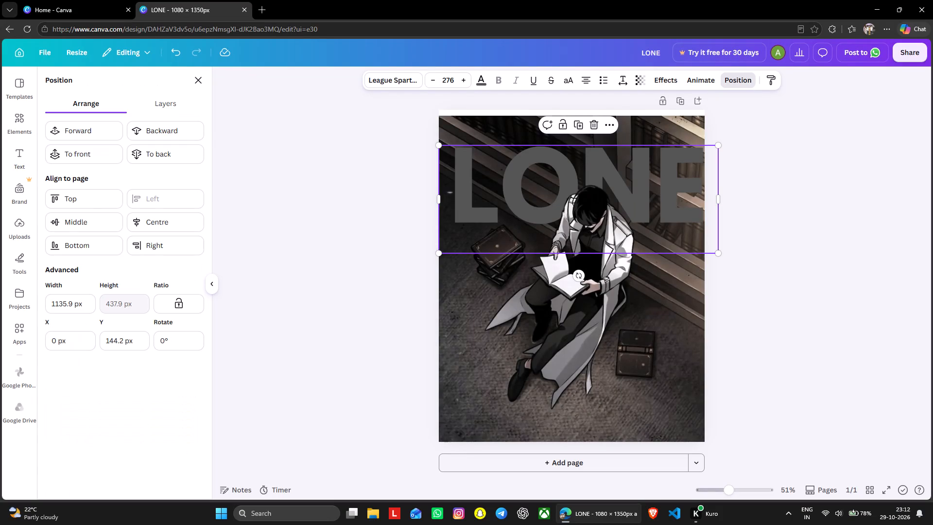
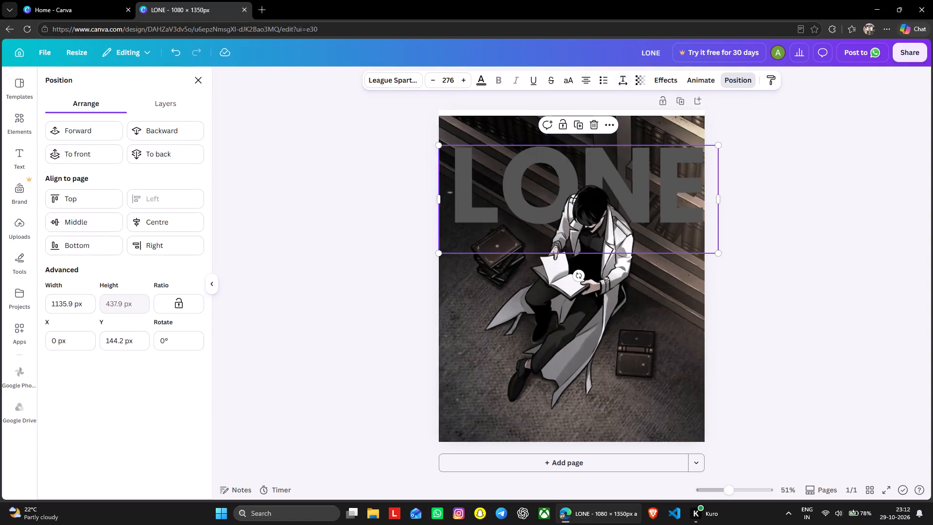
Underline the LONE title text, trying out strikethrough on it and removing it again.
click(500, 81)
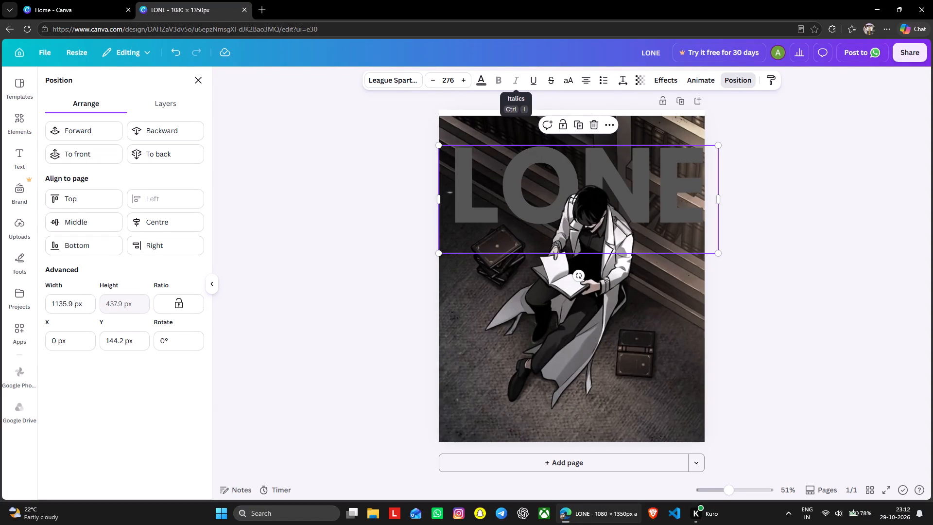
click(530, 83)
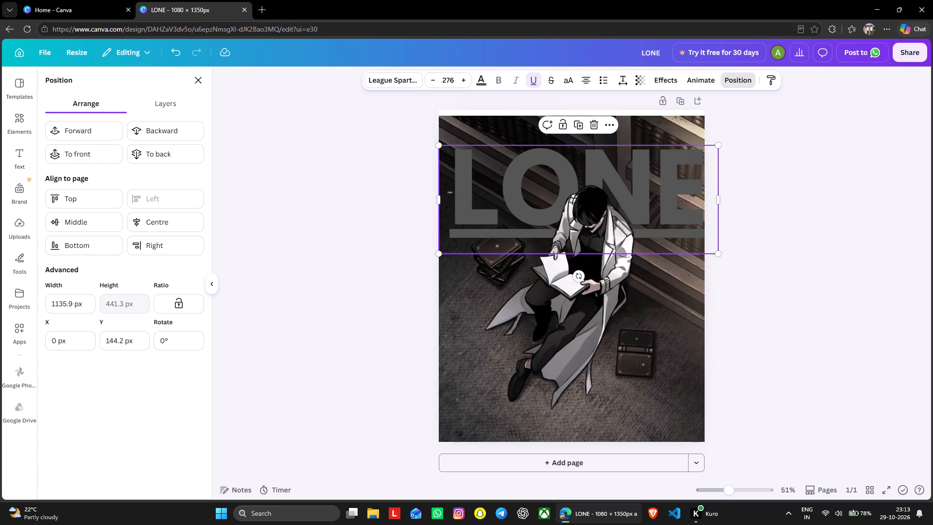
click(554, 81)
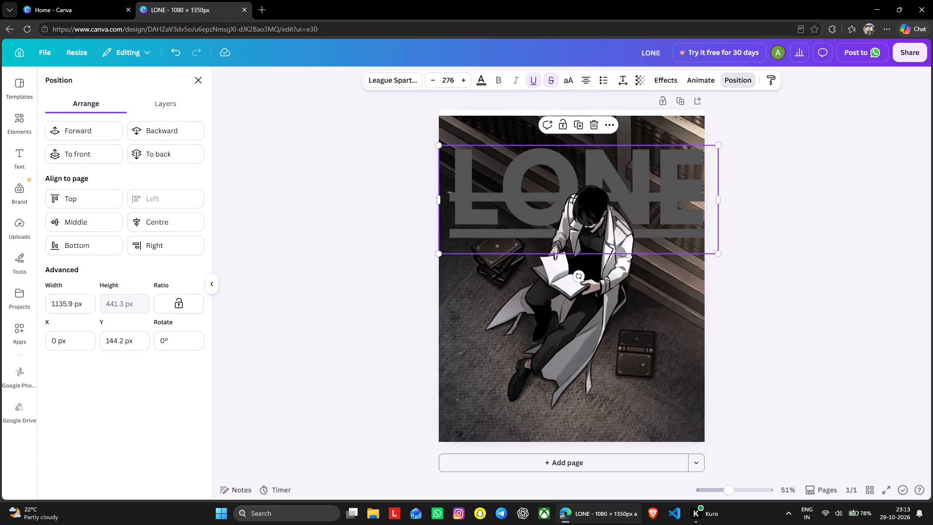
click(551, 82)
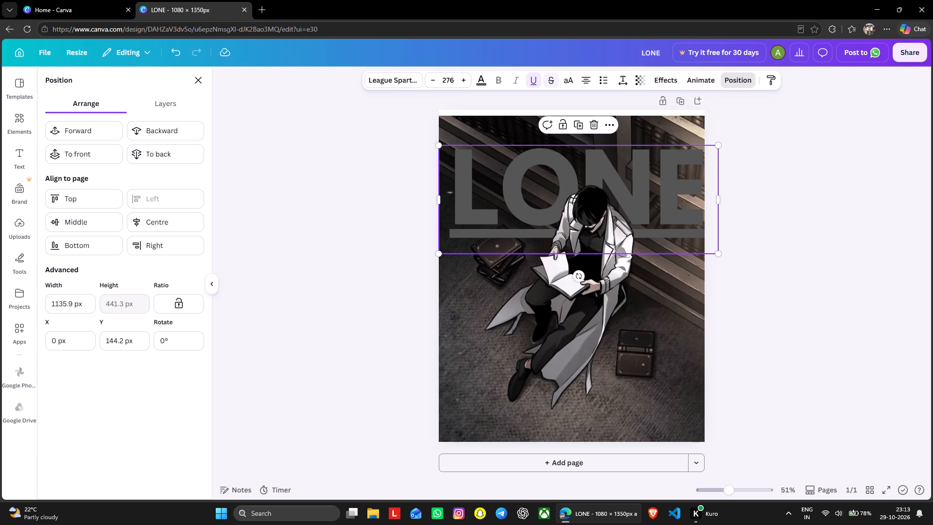
Move the LONE title slightly lower and centre it horizontally on the page, at a Y position of about 190 px.
drag(610, 161, 612, 173)
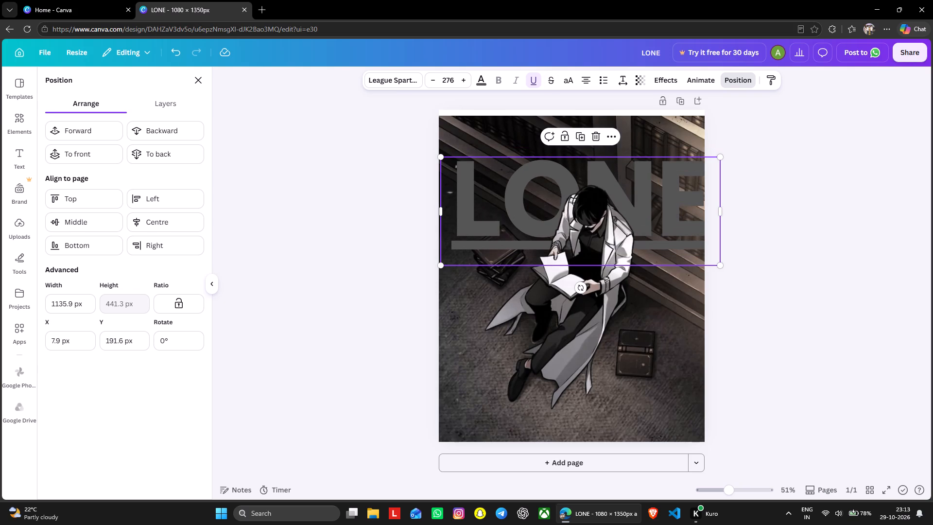
drag(665, 198, 658, 197)
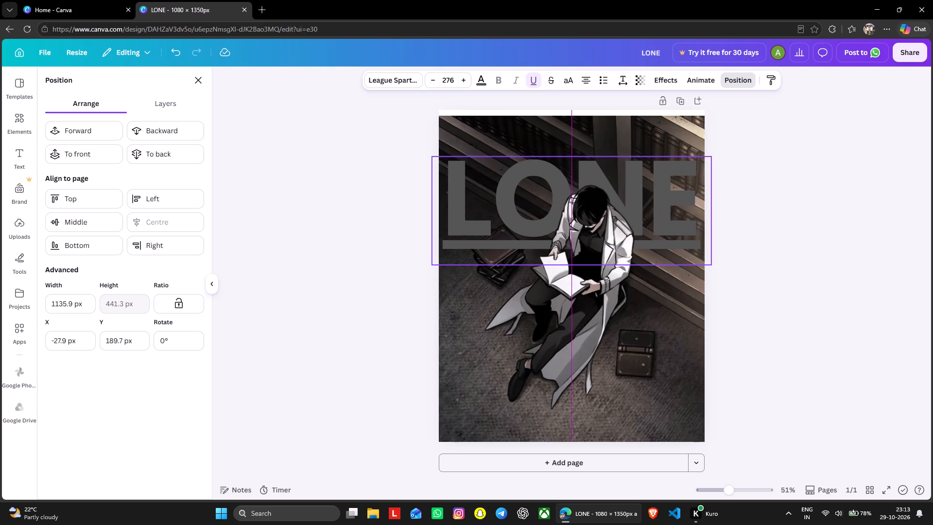
drag(658, 197, 657, 198)
click(795, 200)
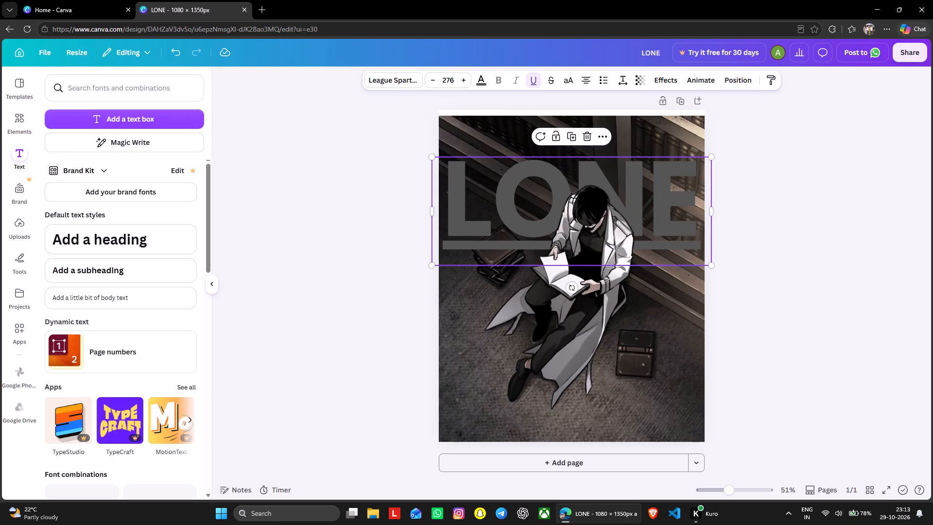
Search the design elements for GRADIENT RED GLOW.
click(26, 119)
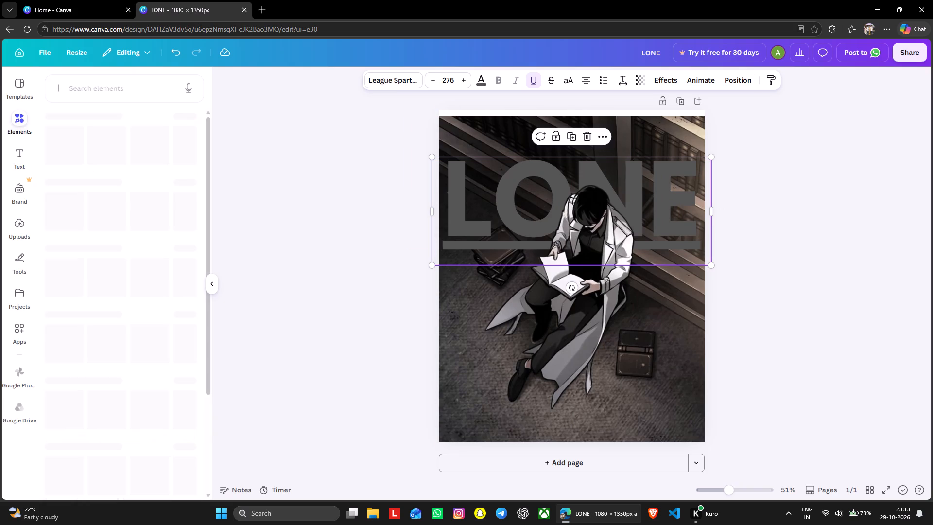
click(87, 93)
text(GRADIENT RED GLOW)
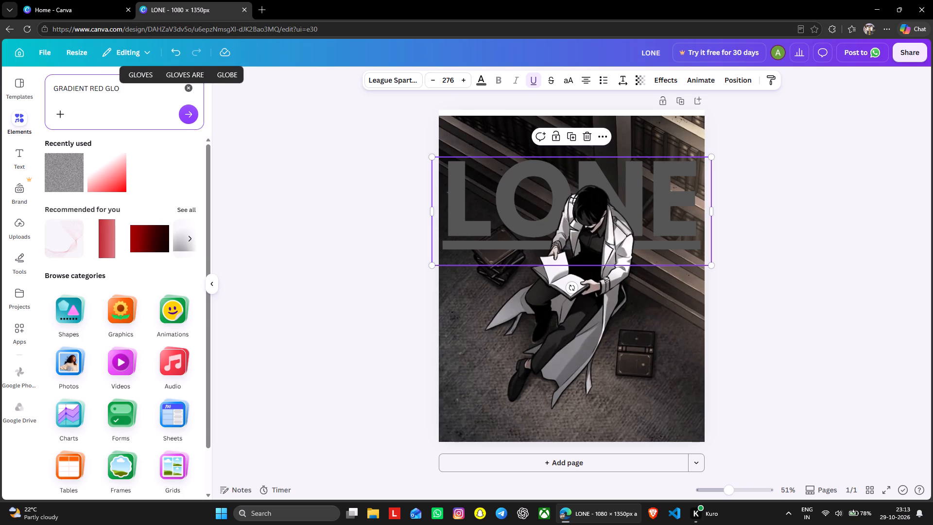
click(192, 118)
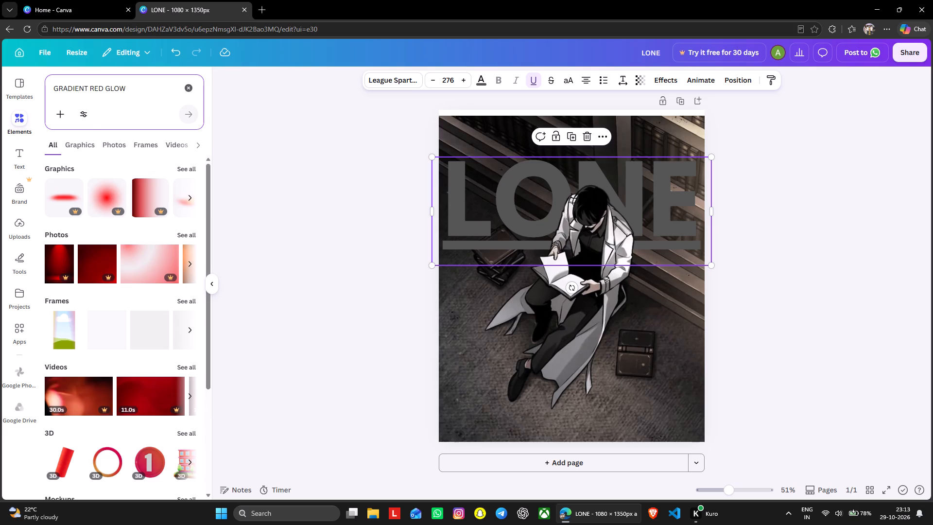
Browse the glow results and add the soft round red-orange glow graphic to the poster.
click(191, 204)
click(194, 198)
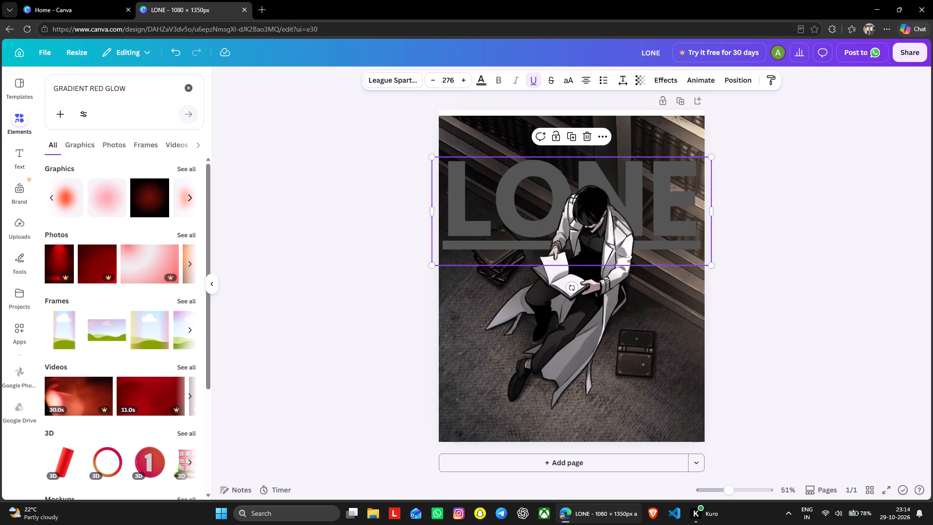
click(190, 197)
click(190, 197)
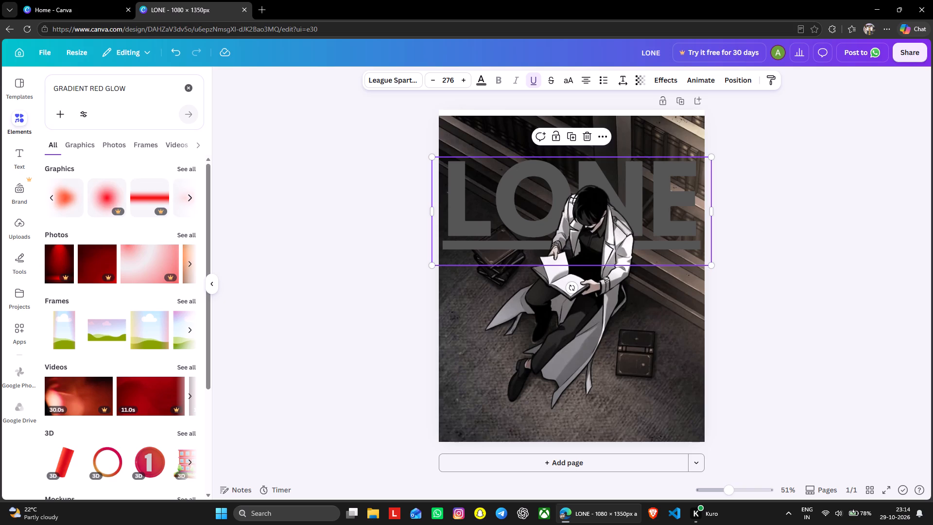
click(191, 266)
click(191, 266)
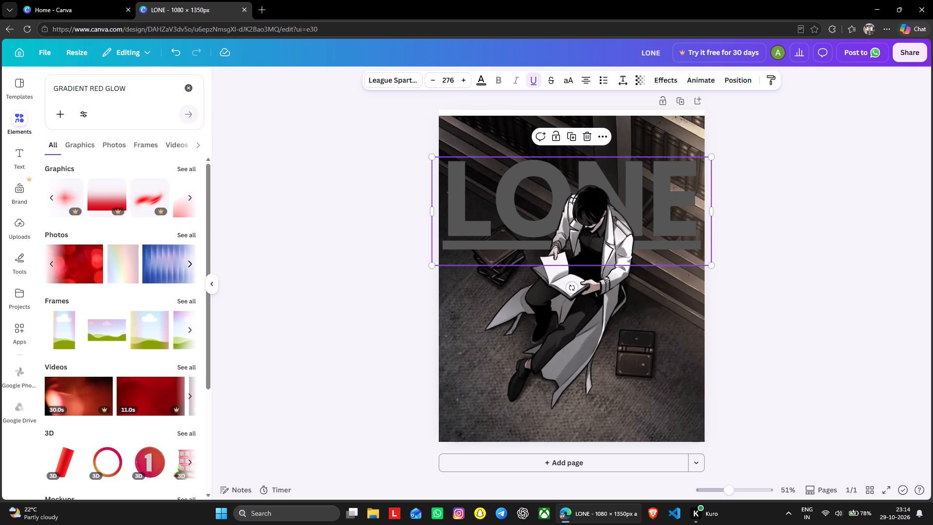
click(191, 266)
click(52, 200)
click(52, 200)
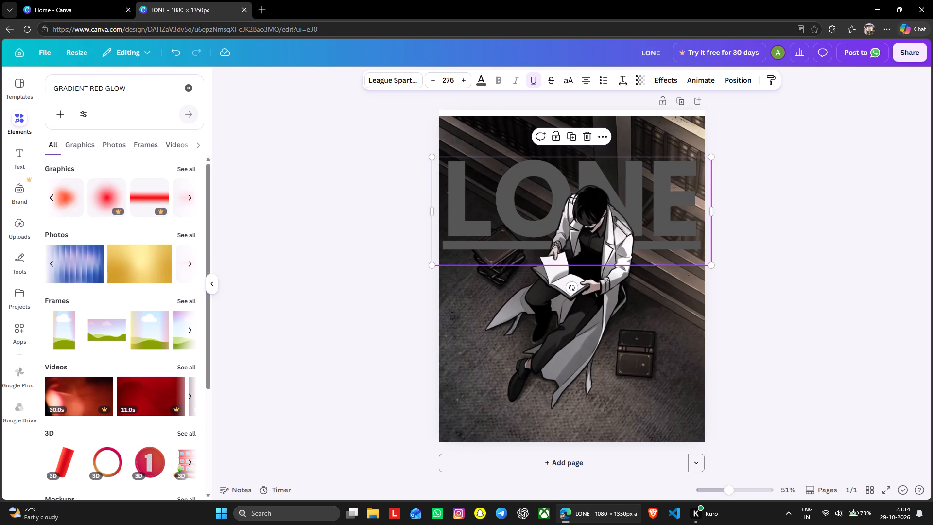
click(52, 200)
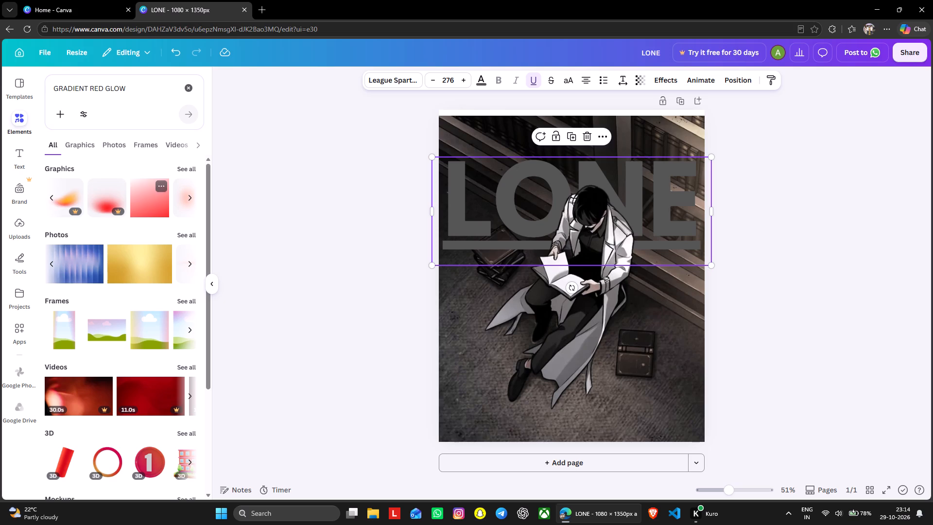
click(196, 197)
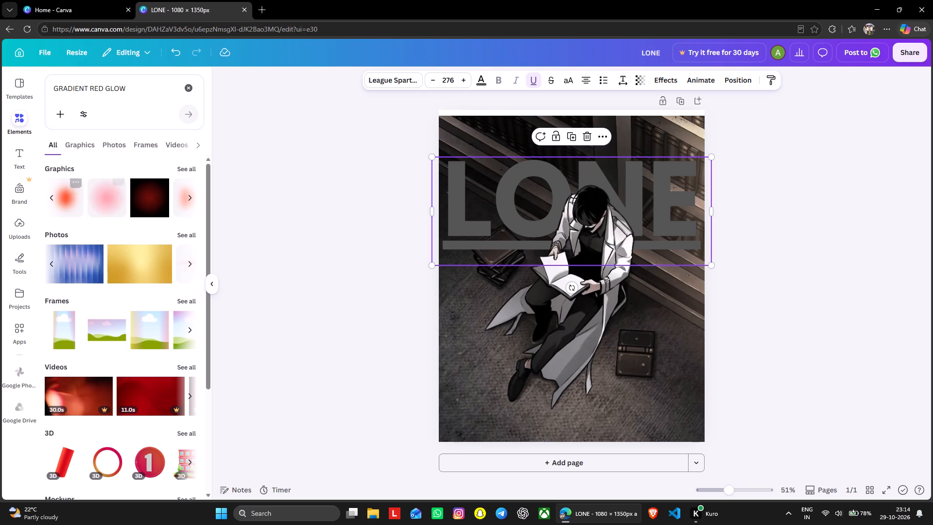
click(52, 198)
click(182, 195)
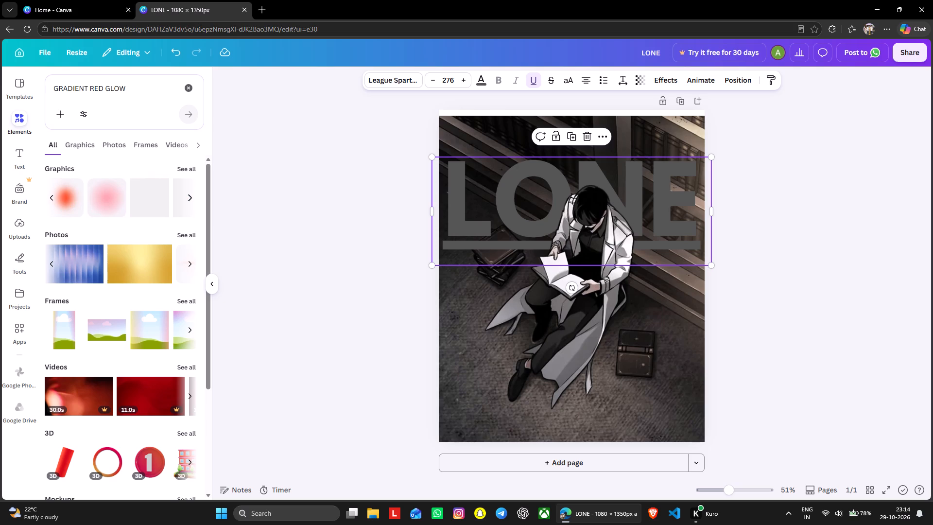
click(78, 201)
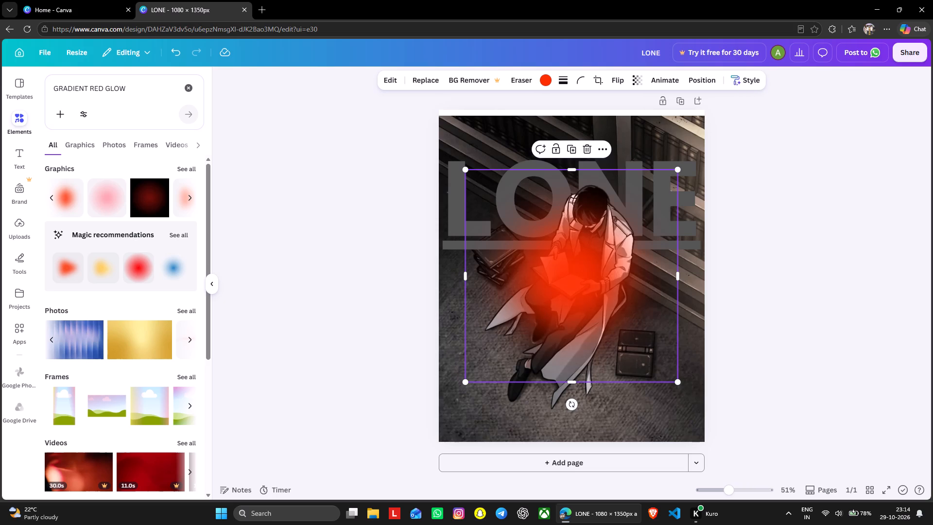
Enlarge the red glow graphic proportionally from two opposite corners until it slightly exceeds the page width.
drag(680, 384, 708, 415)
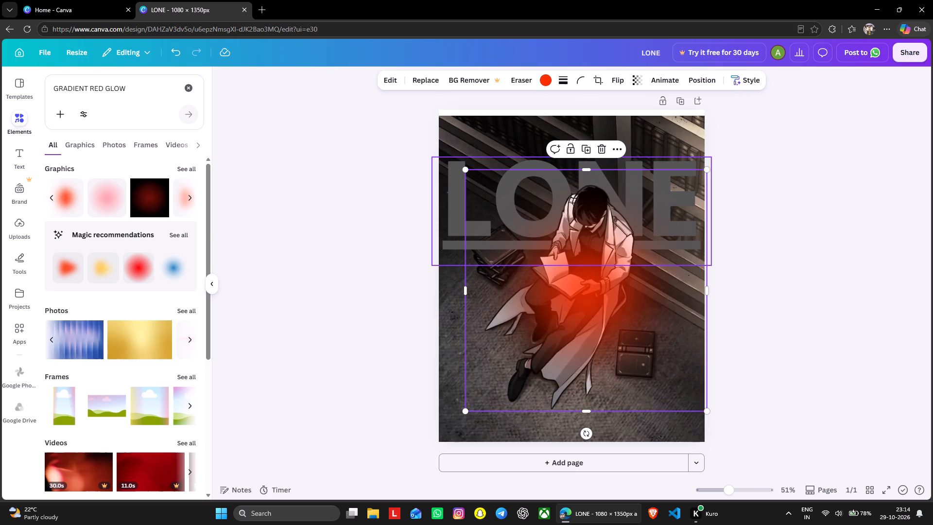
drag(465, 170, 443, 136)
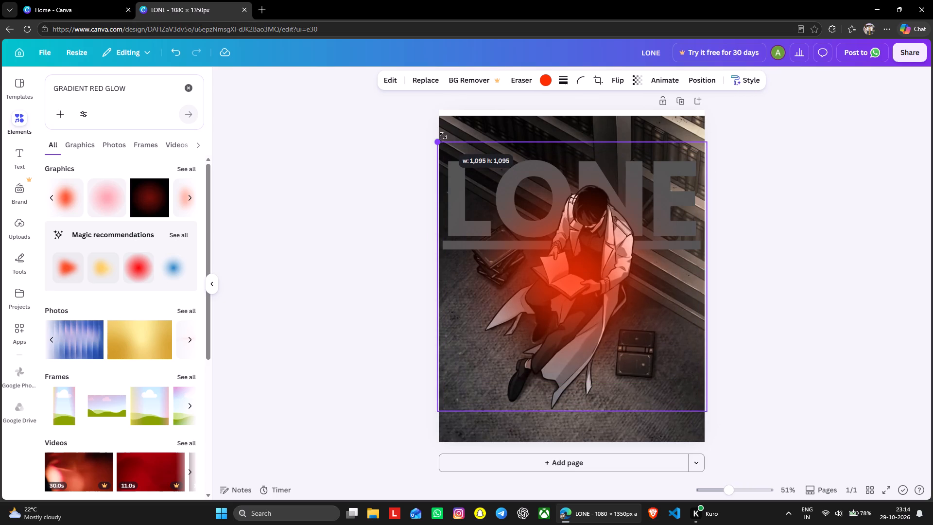
drag(443, 136, 442, 130)
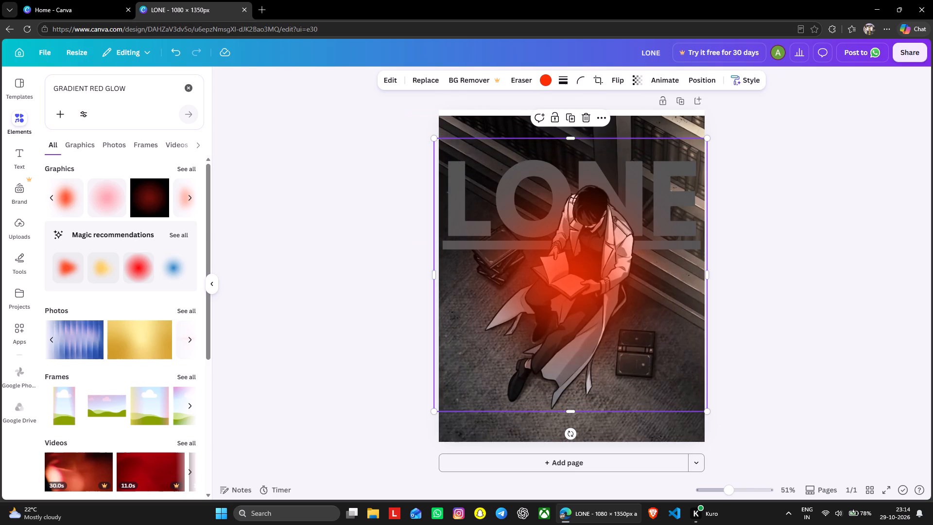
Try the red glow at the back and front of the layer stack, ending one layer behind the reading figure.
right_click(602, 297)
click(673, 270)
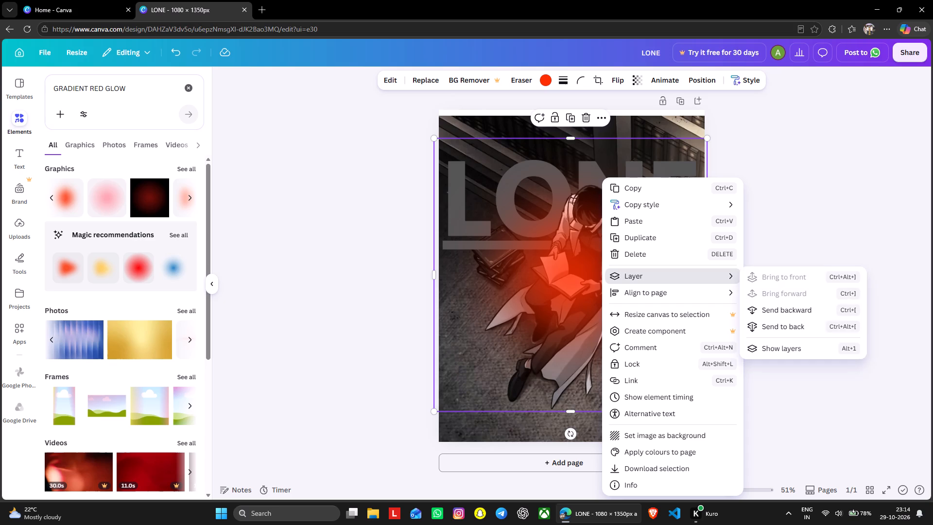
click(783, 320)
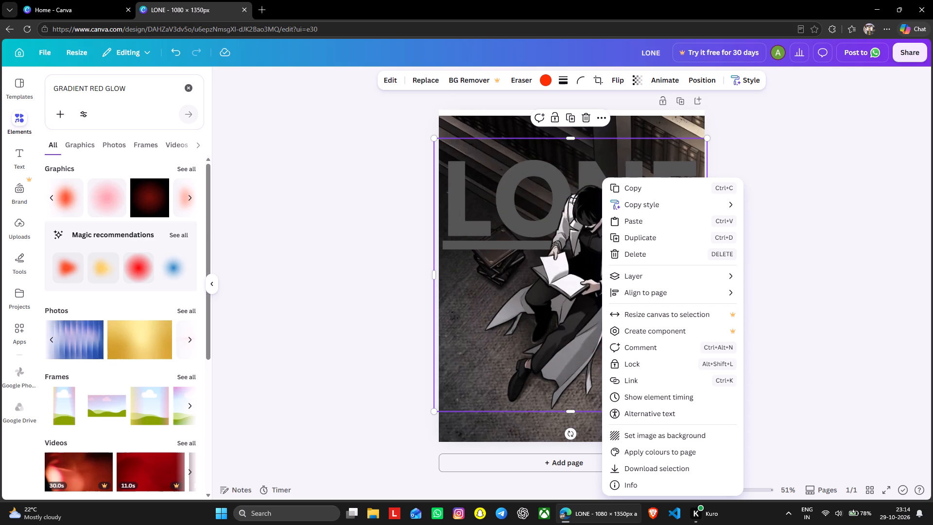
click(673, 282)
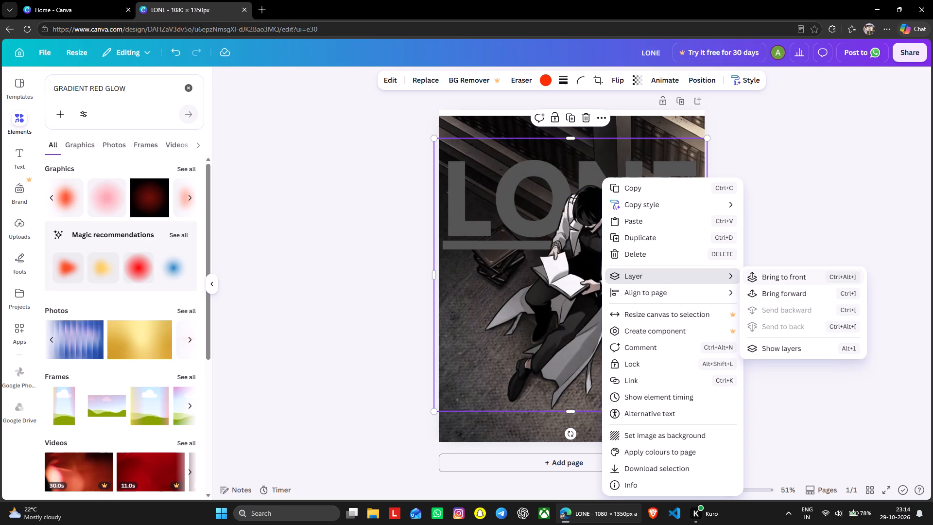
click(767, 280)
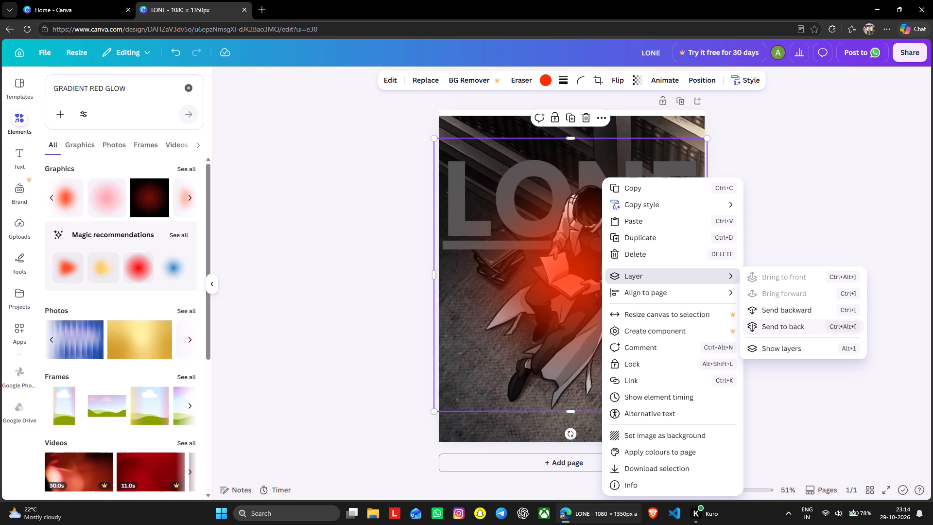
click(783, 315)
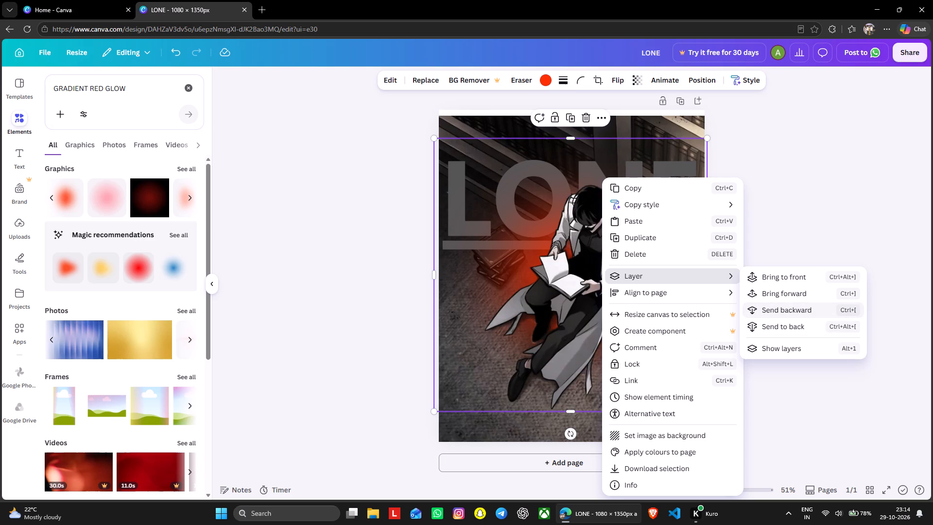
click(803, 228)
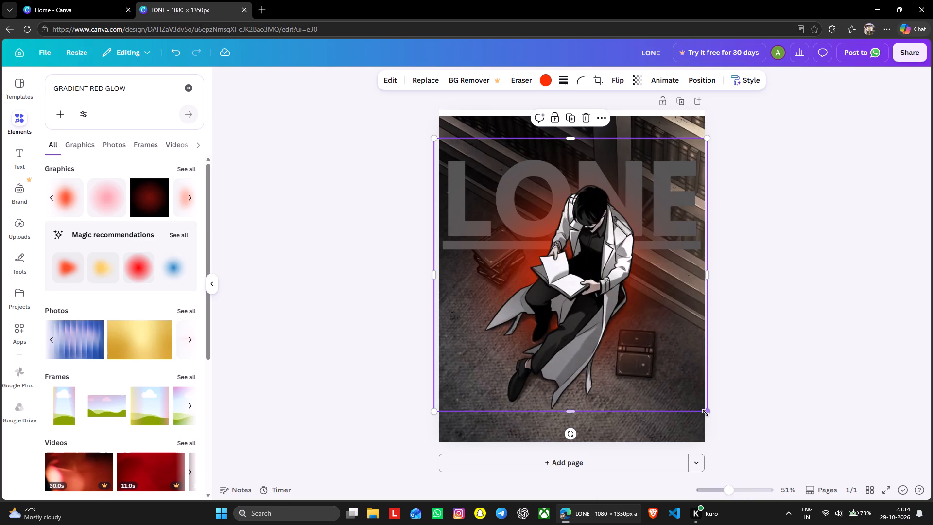
Enlarge the red glow further so it extends past both page sides and covers the full page height.
drag(707, 413, 728, 440)
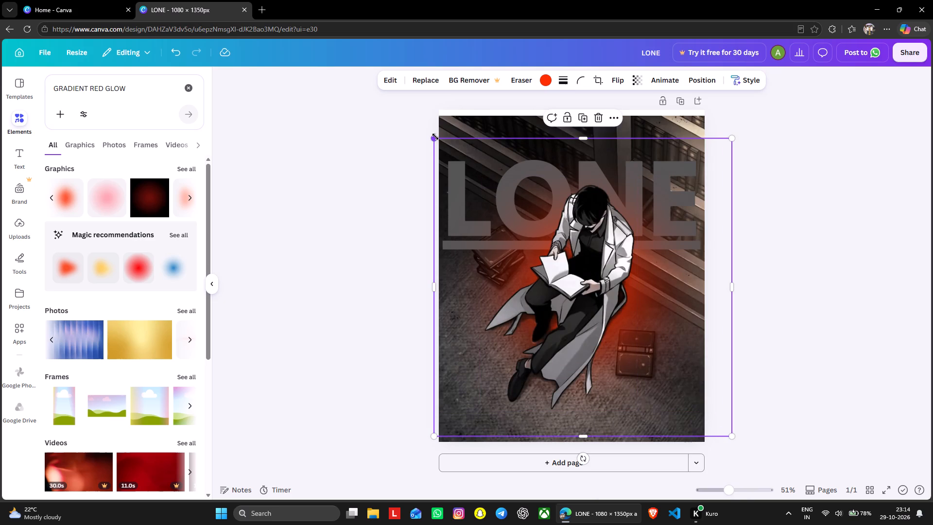
drag(435, 137, 405, 119)
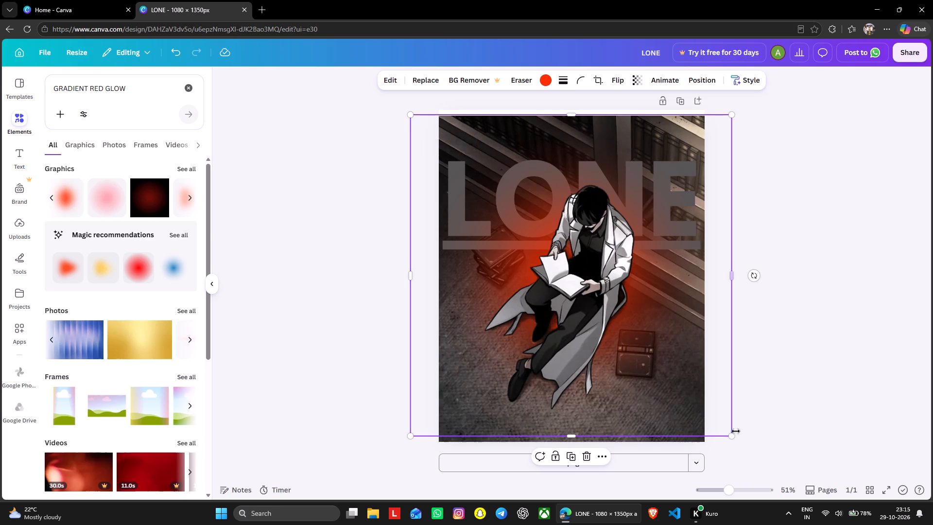
drag(731, 435, 737, 439)
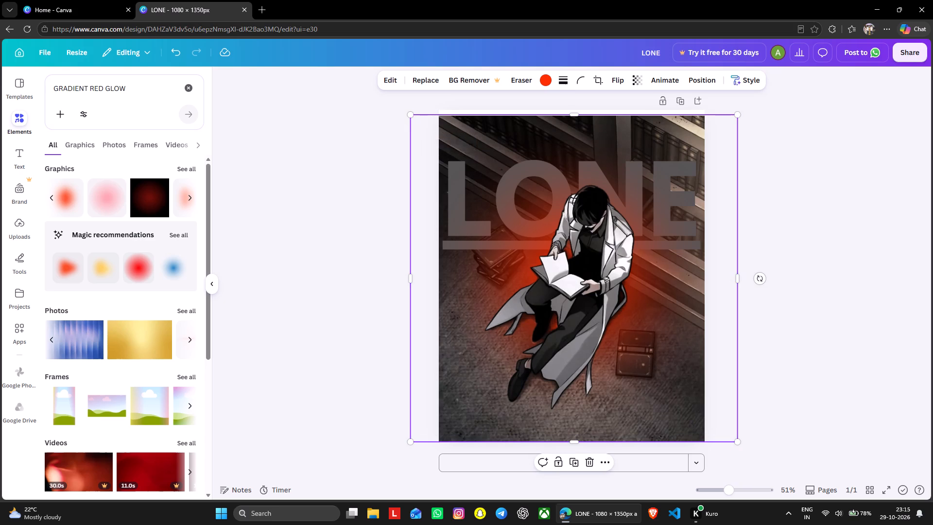
Bring the red glow to the front, over the reading figure.
right_click(645, 308)
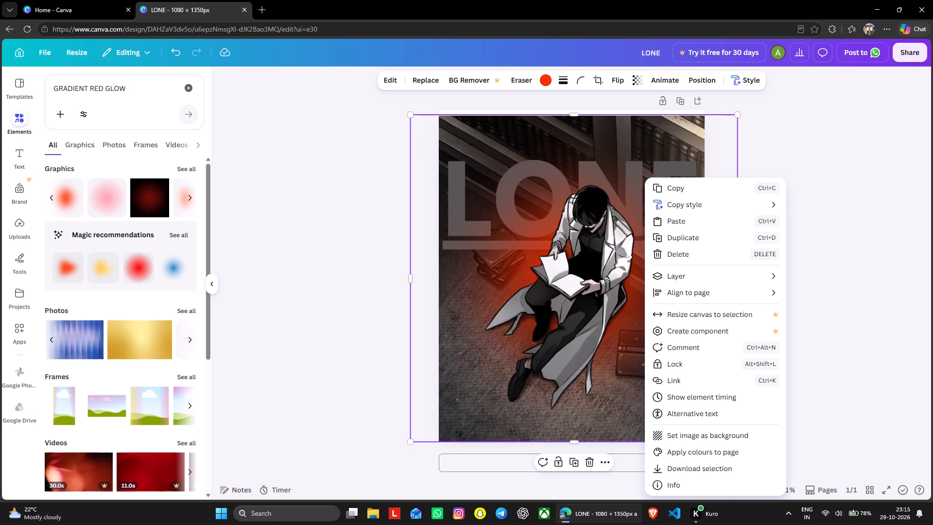
click(695, 275)
click(811, 282)
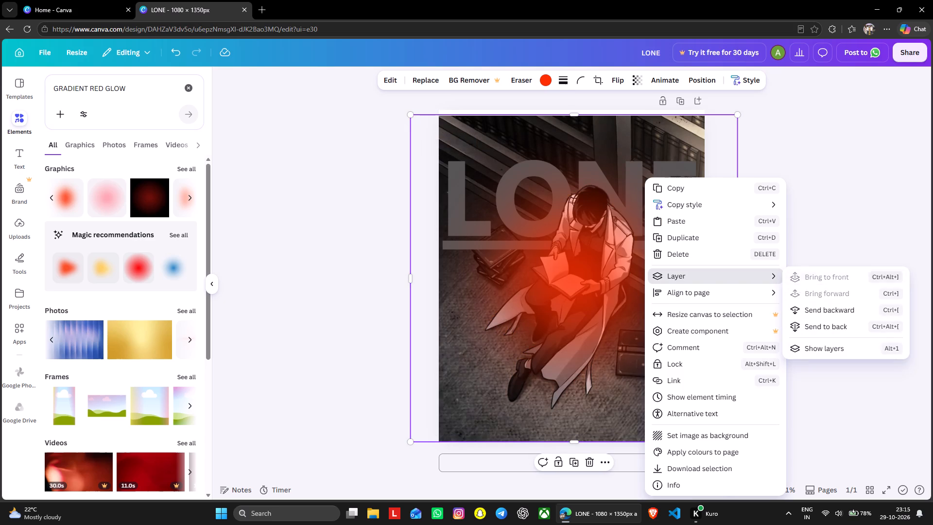
click(621, 271)
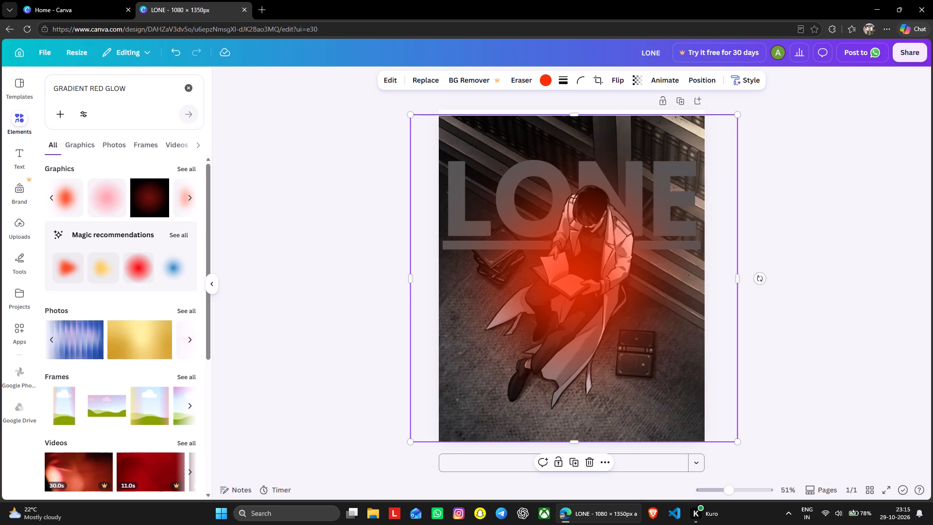
Set the red glow's transparency to 23.
click(638, 83)
drag(660, 123, 615, 172)
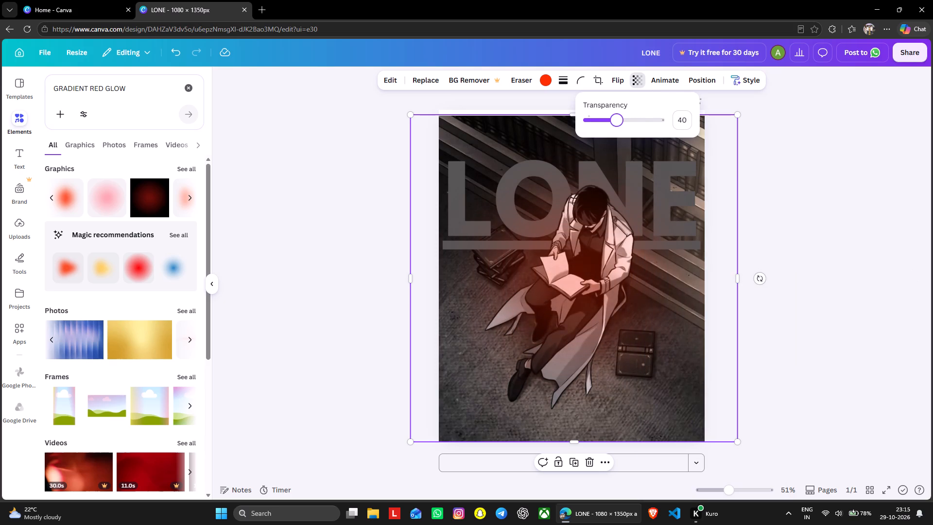
drag(615, 172, 604, 196)
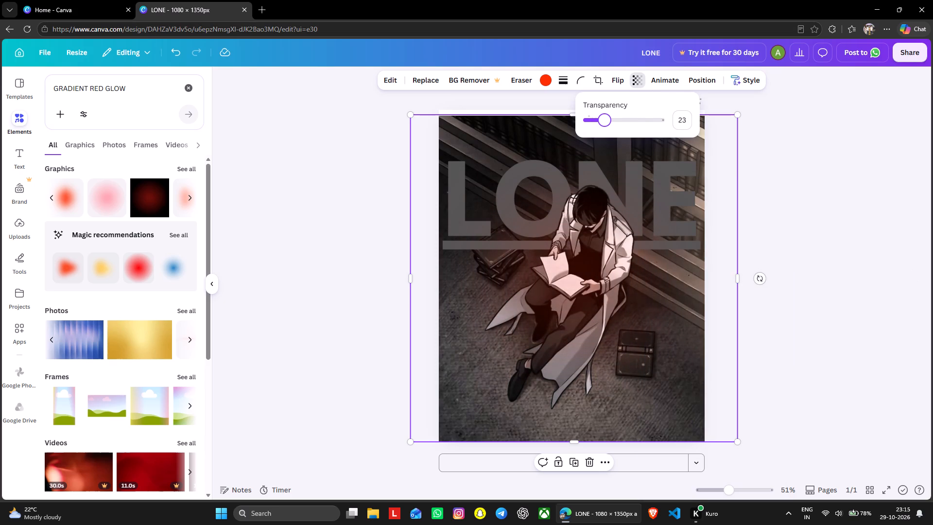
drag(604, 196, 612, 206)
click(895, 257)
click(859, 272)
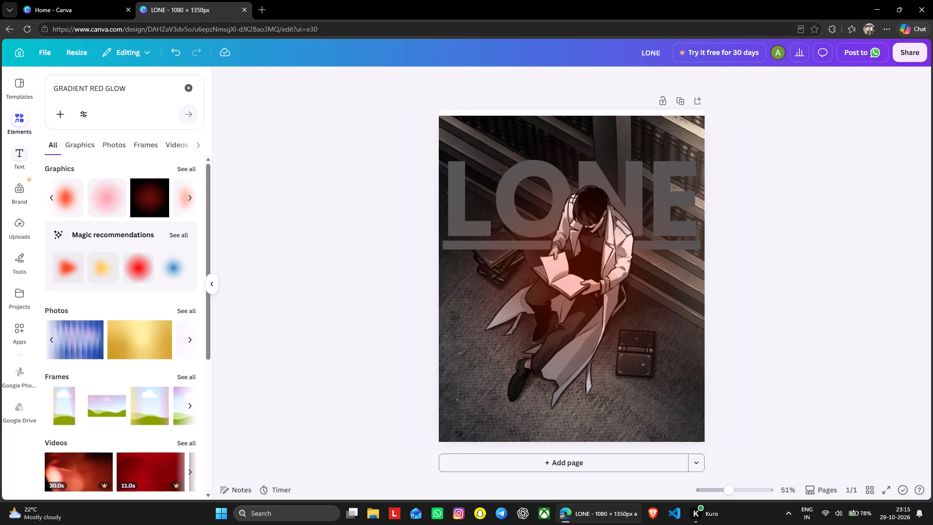
Add a text box reading THE LONE READER at size 48.3, widened so the text fits on one line.
click(25, 148)
click(133, 120)
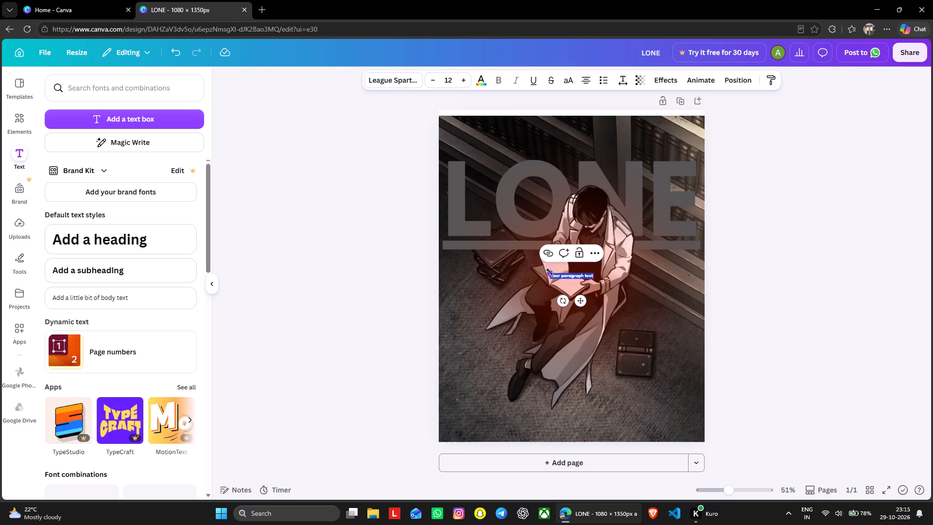
drag(550, 272, 425, 227)
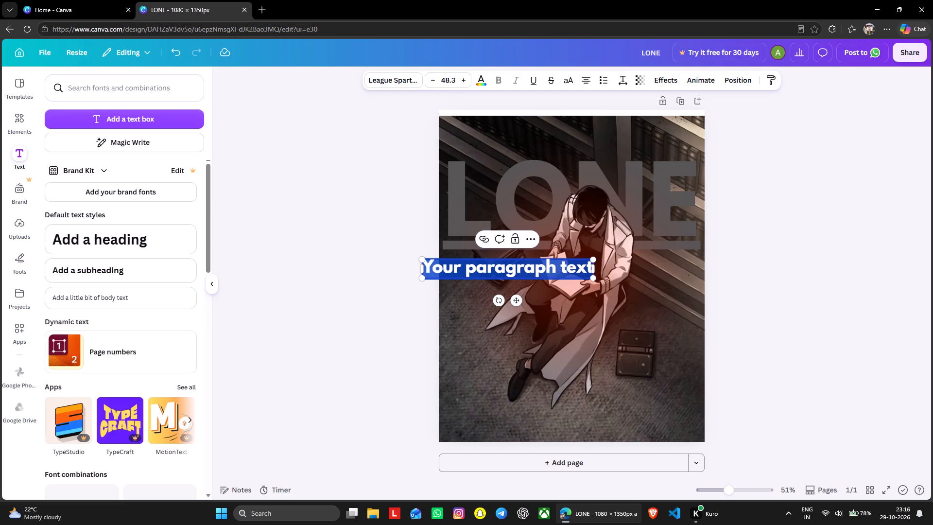
key(t)
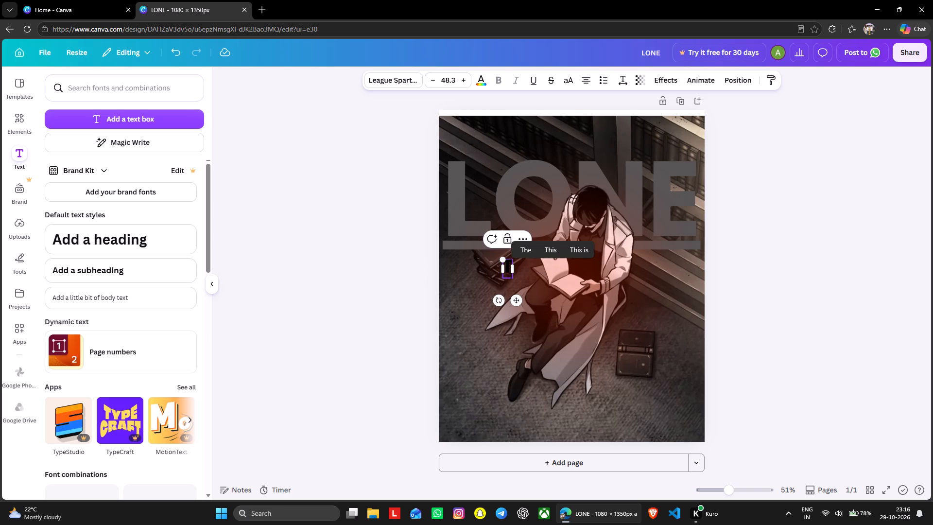
text(HE LONE READER)
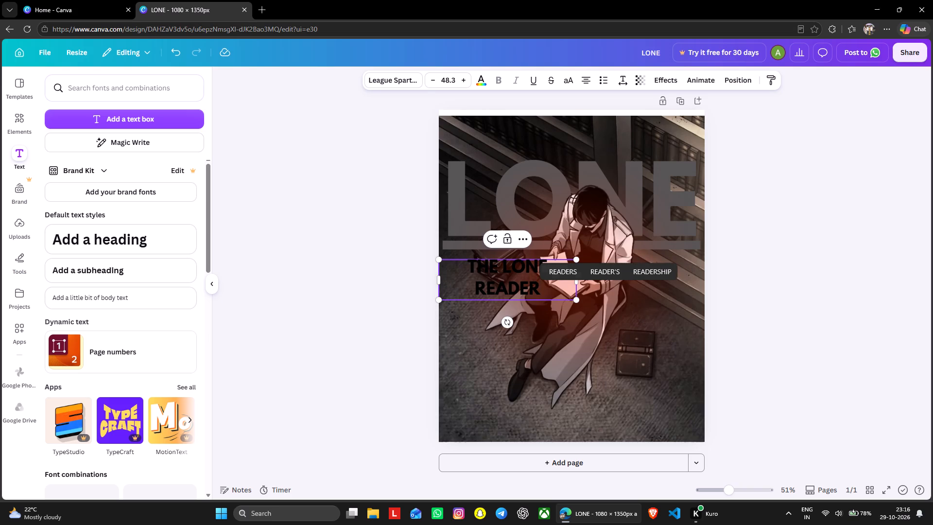
click(576, 284)
click(539, 337)
click(530, 265)
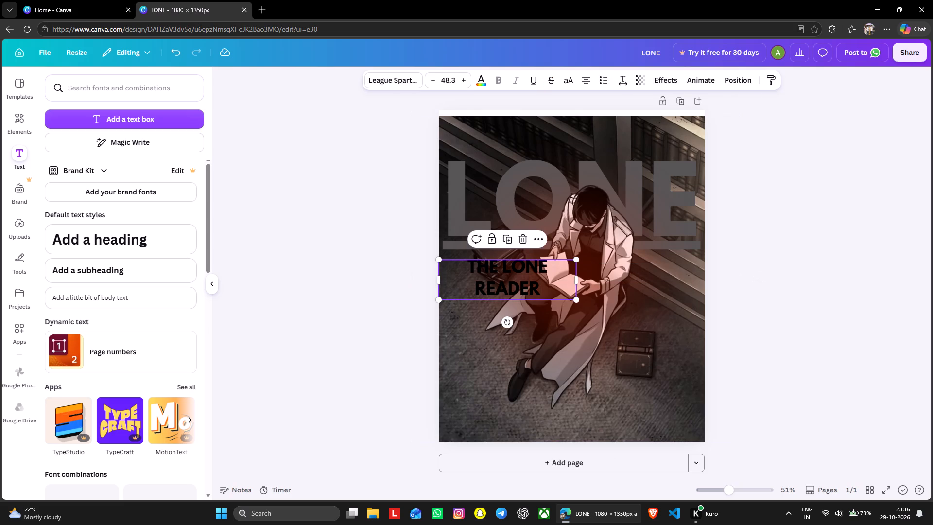
drag(577, 280, 631, 282)
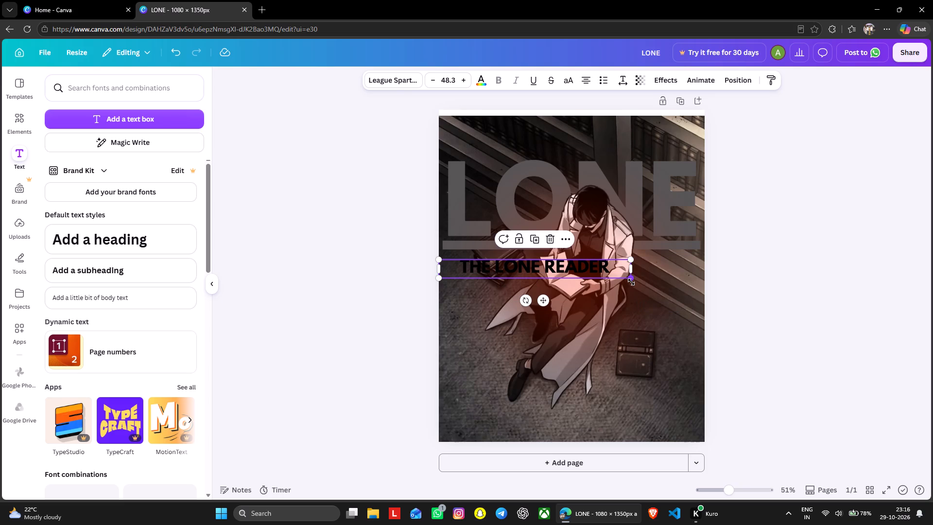
Set the THE LONE READER text in bold Montserrat.
click(392, 79)
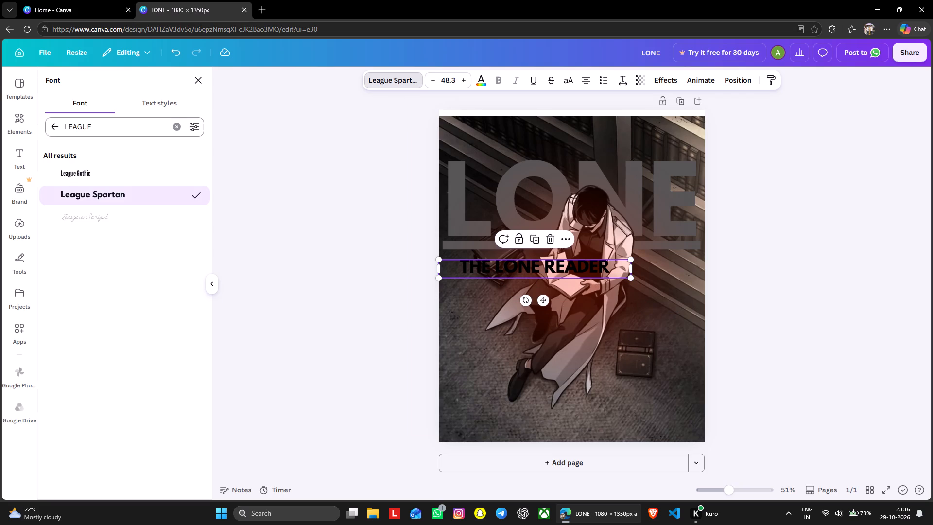
click(180, 128)
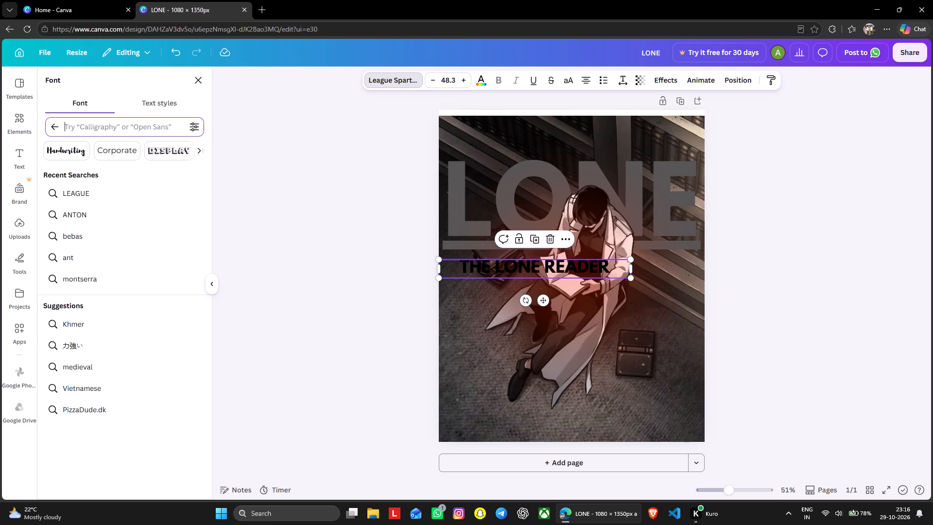
text(MON)
text(TSE)
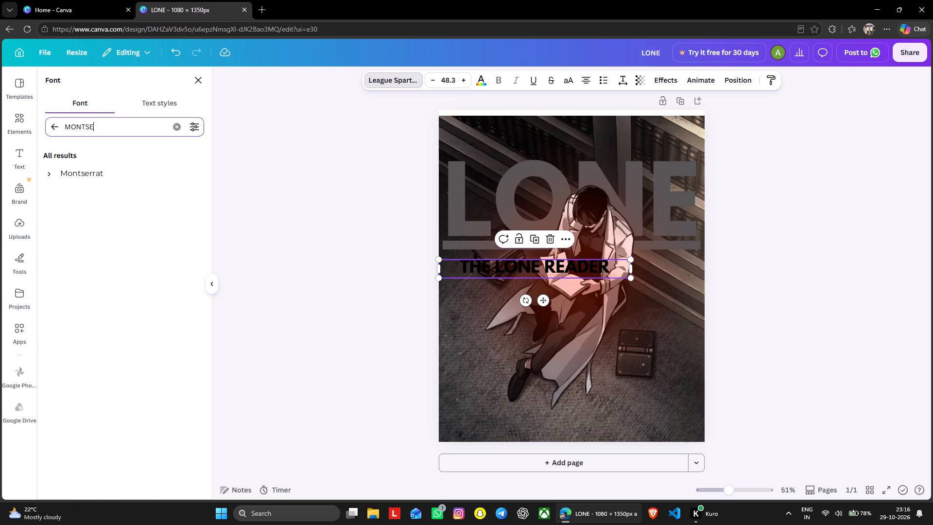
click(111, 182)
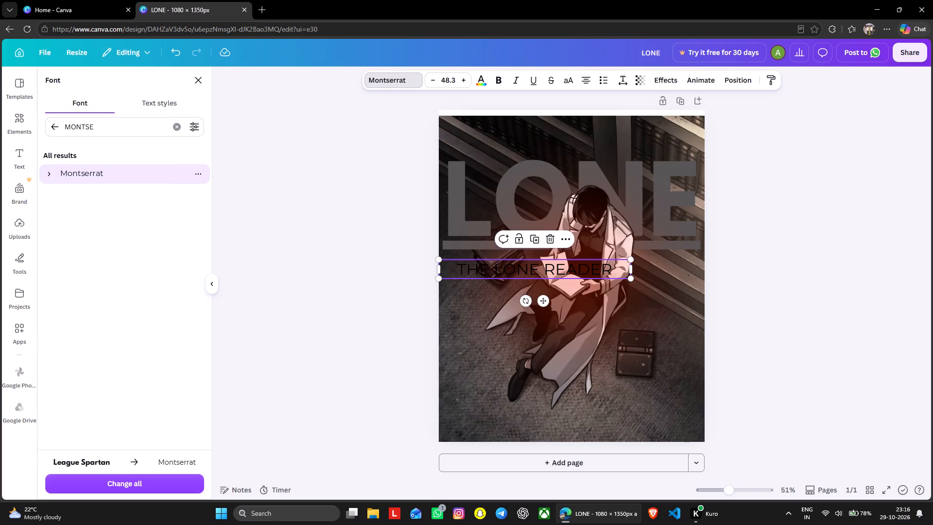
click(497, 78)
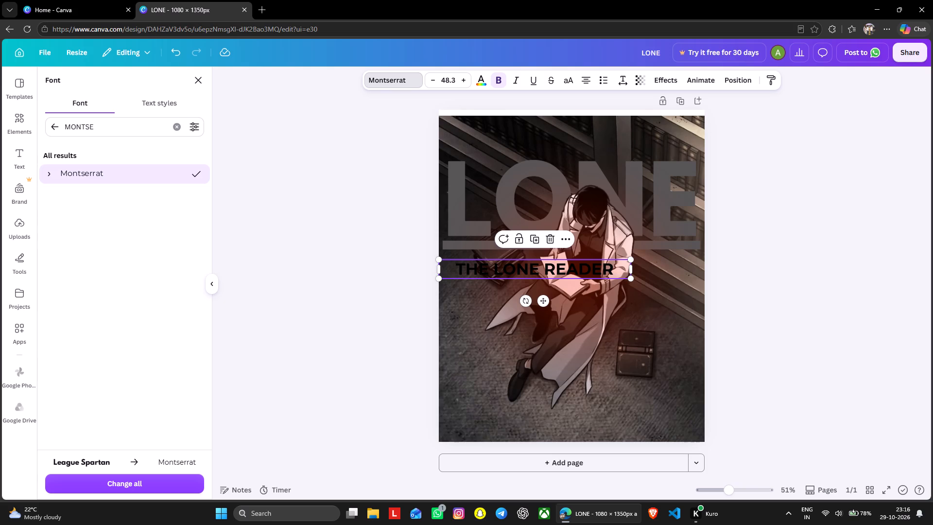
Try white and #d9d9d9 on the THE LONE READER text, settling on the next darker light grey.
click(484, 78)
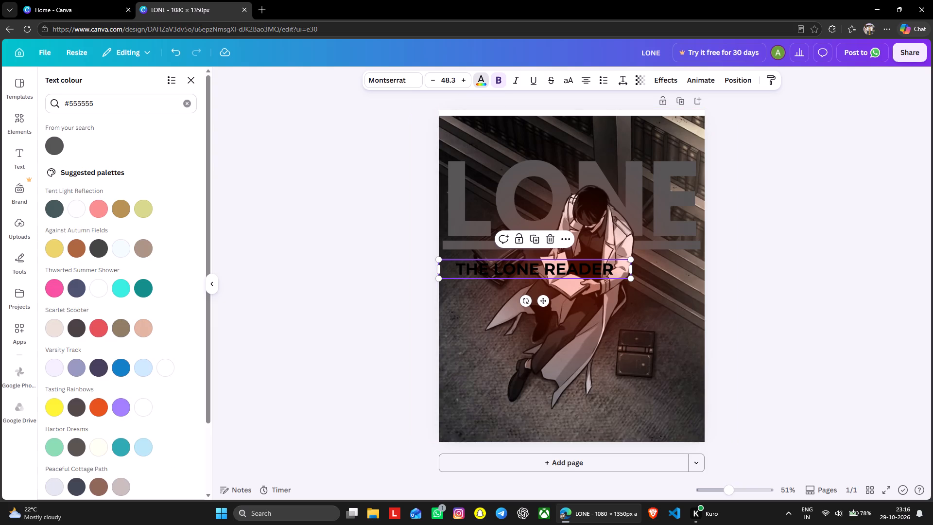
click(184, 106)
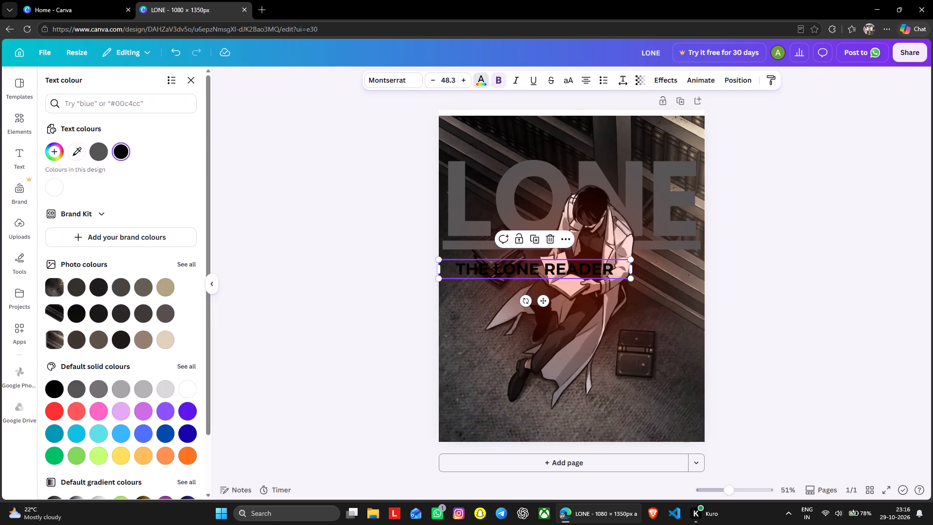
click(184, 385)
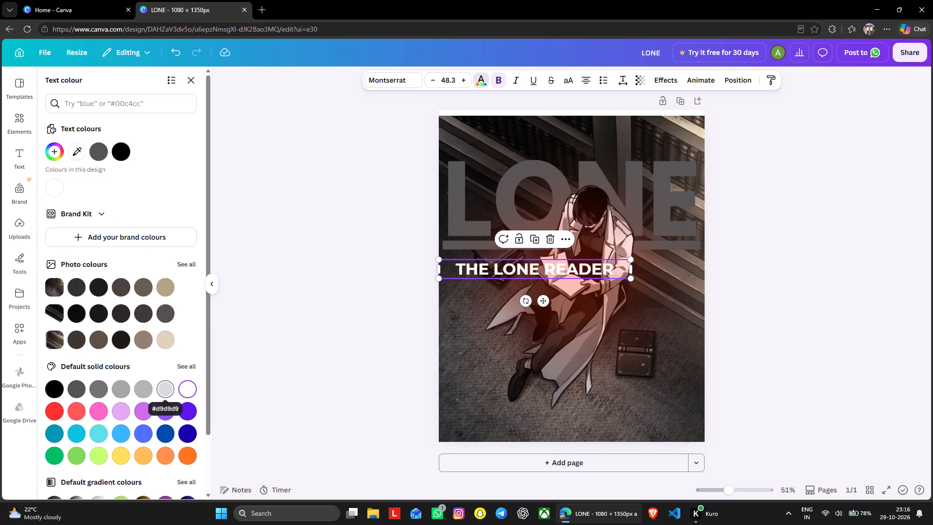
click(170, 391)
click(144, 393)
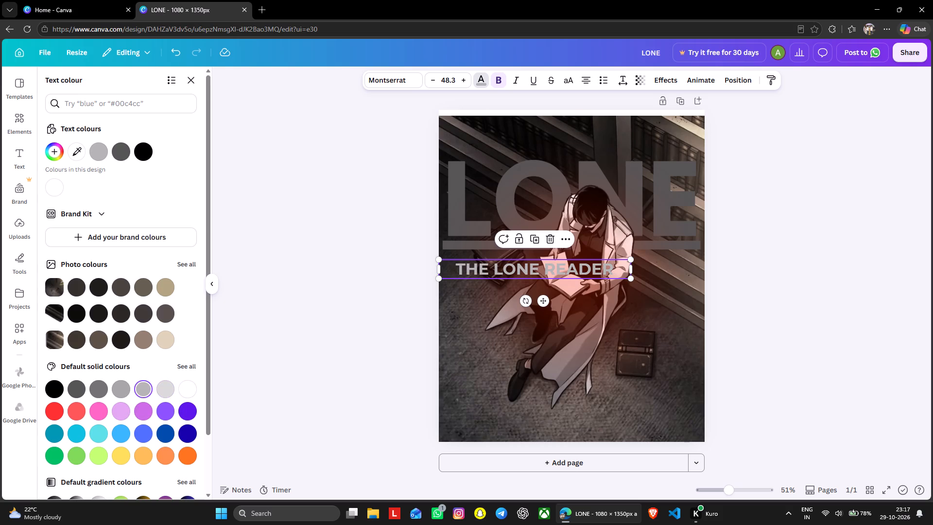
Move the THE LONE READER text to the top edge of the poster, starting near the page's left side.
drag(539, 268, 536, 122)
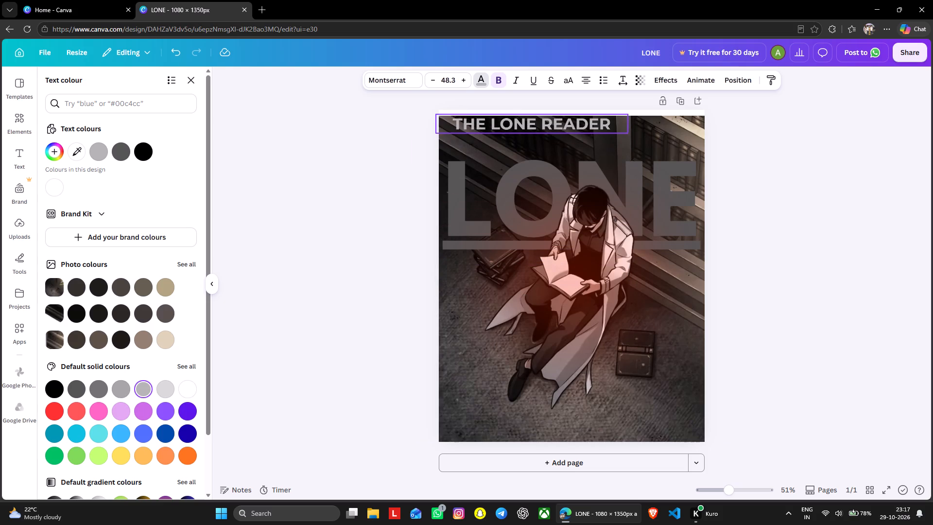
drag(536, 122, 533, 123)
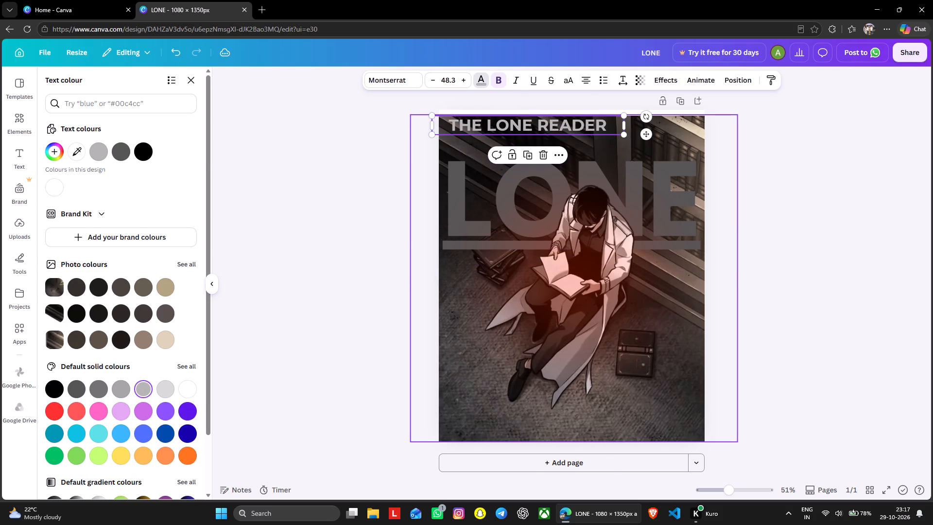
click(519, 198)
click(507, 223)
click(446, 247)
click(355, 250)
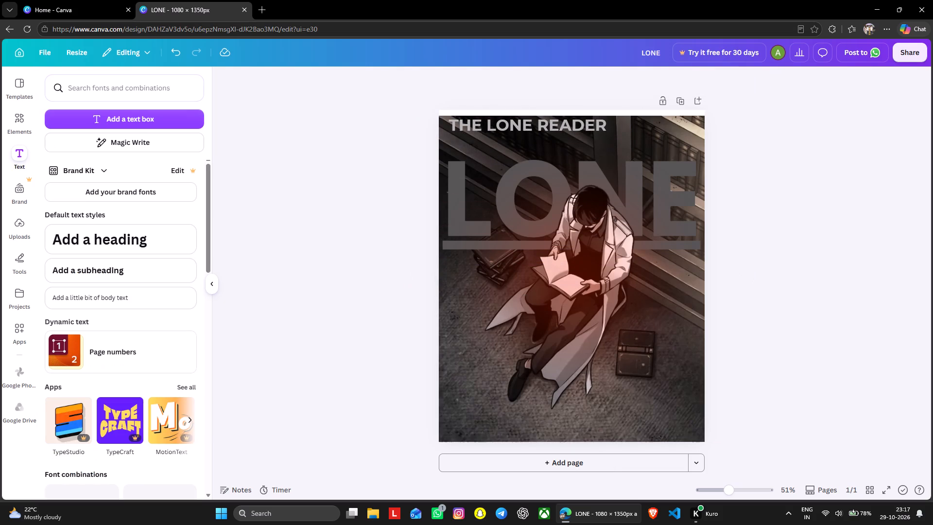
Shift the red glow aside and move the LONE title down to the lower part of the page, behind the figure's legs.
drag(529, 291, 745, 338)
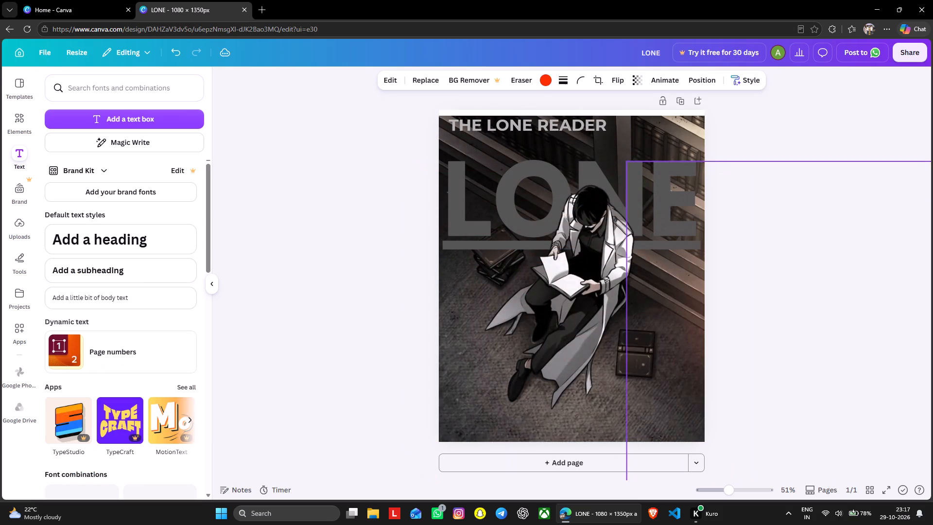
drag(745, 338, 598, 407)
click(464, 185)
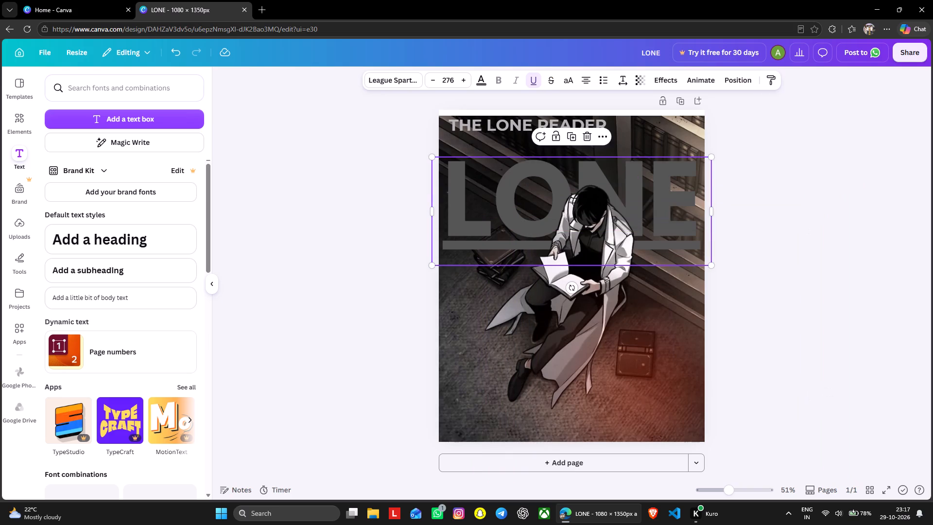
drag(505, 184, 506, 356)
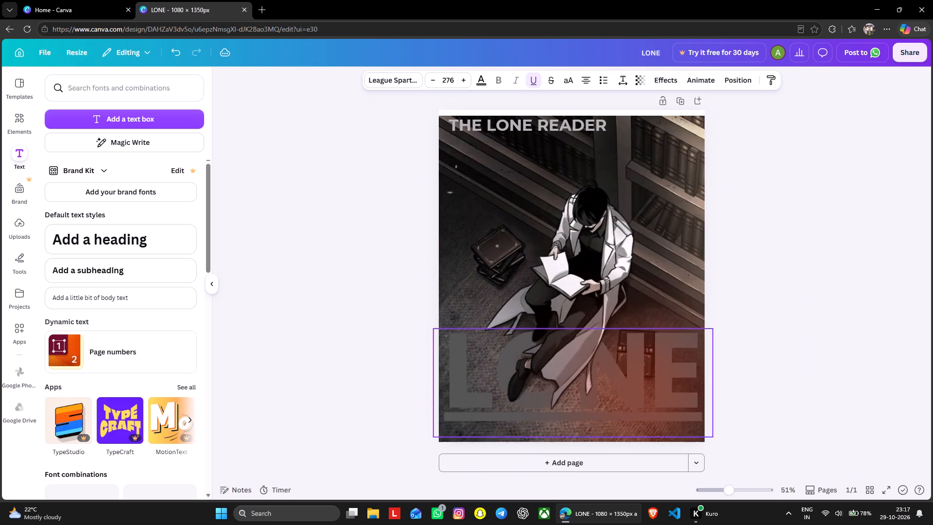
drag(506, 356, 506, 349)
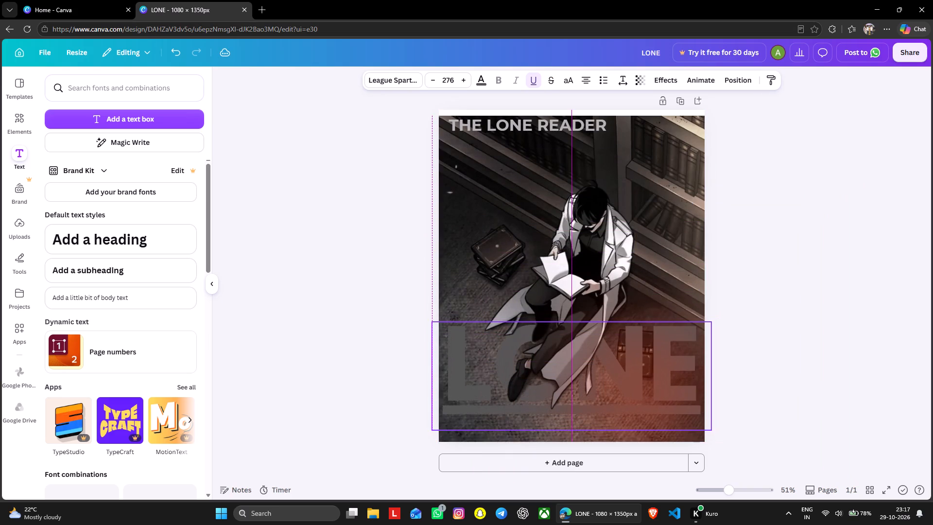
drag(506, 349, 507, 342)
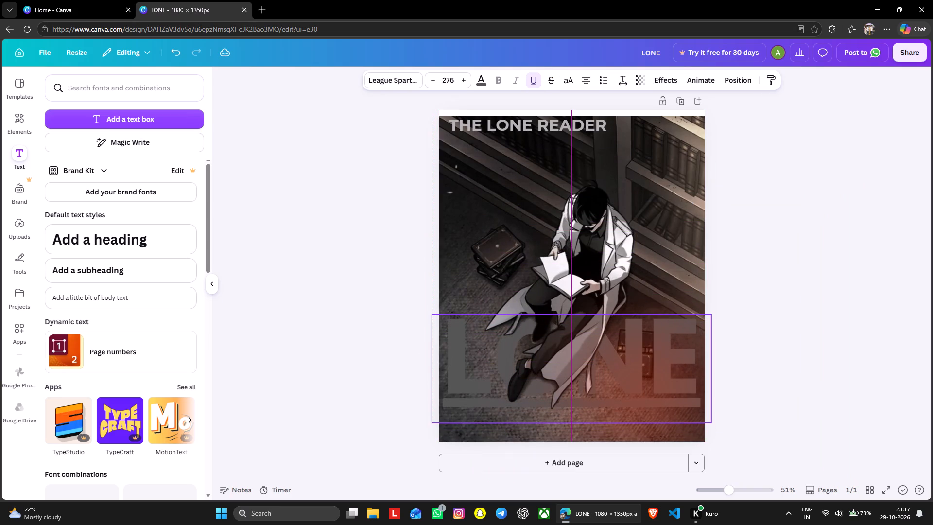
drag(507, 342, 506, 337)
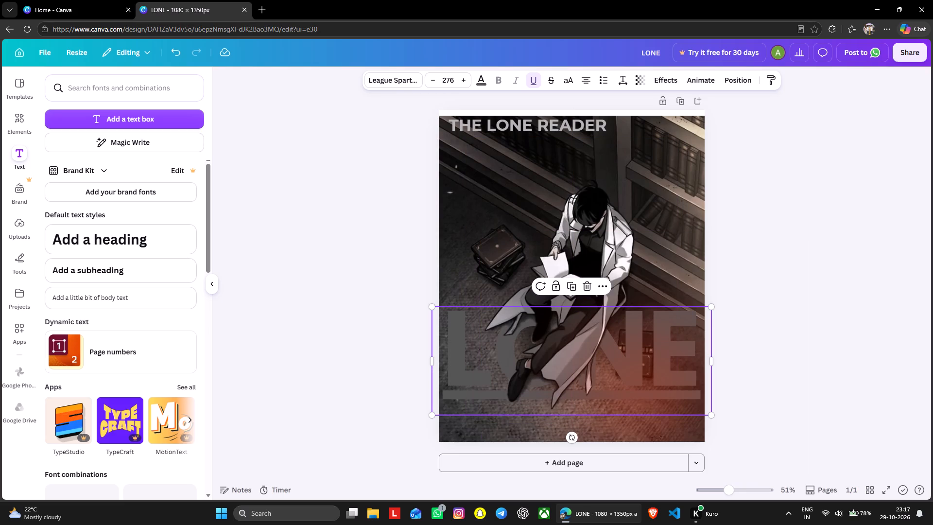
click(739, 359)
Move the red glow back over the reading figure near the middle of the page.
click(677, 290)
drag(677, 290, 657, 244)
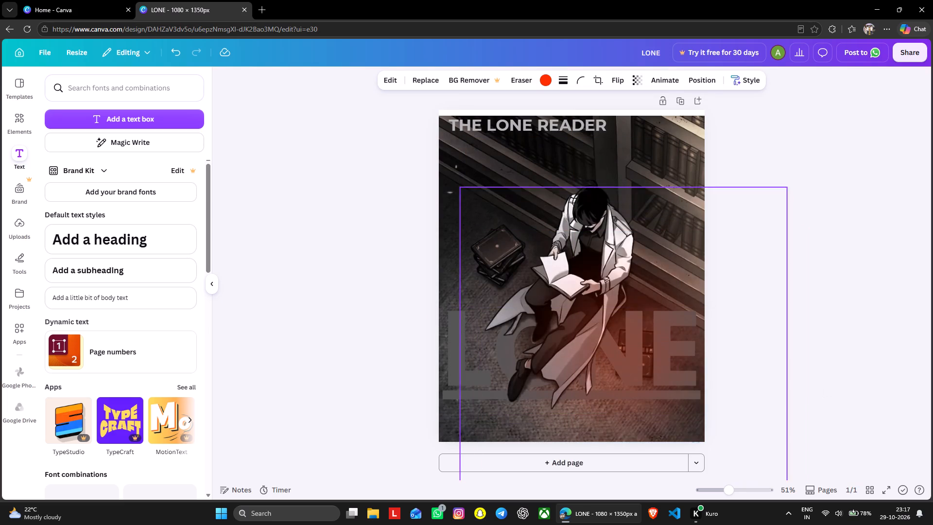
drag(657, 244, 626, 182)
click(903, 172)
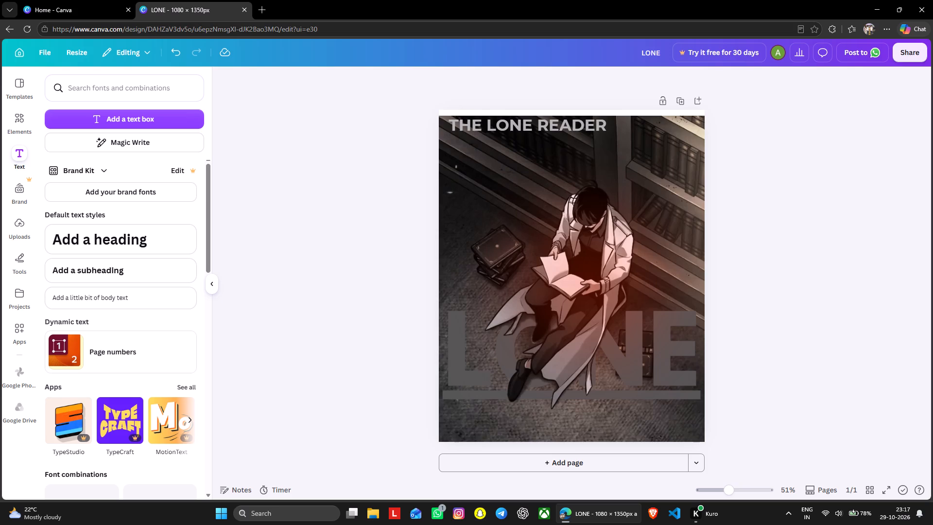
Set the letter spacing of the THE LONE READER text to 96.
click(592, 133)
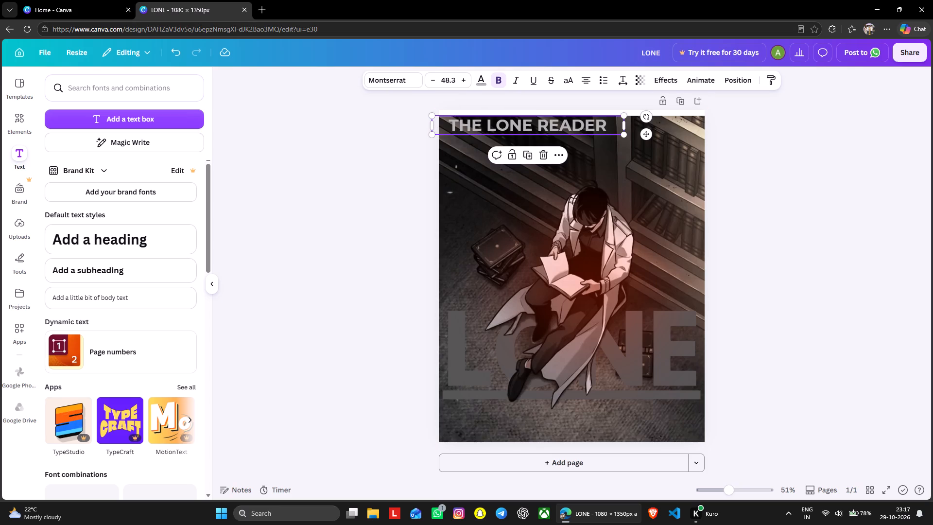
click(618, 81)
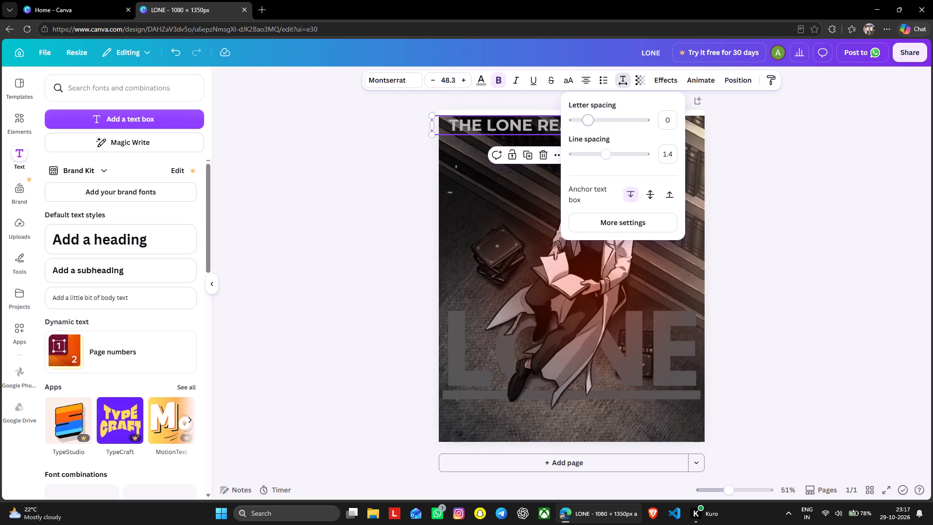
drag(587, 122, 591, 122)
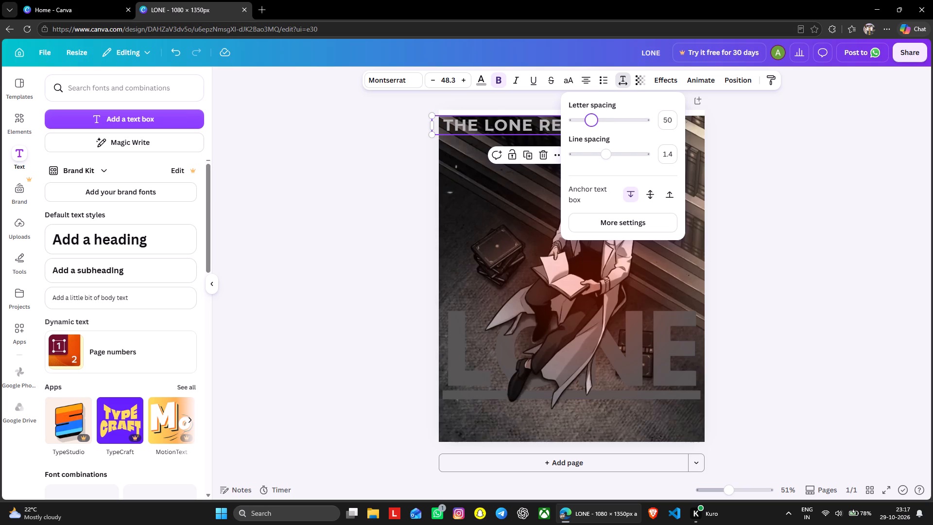
drag(591, 122, 594, 124)
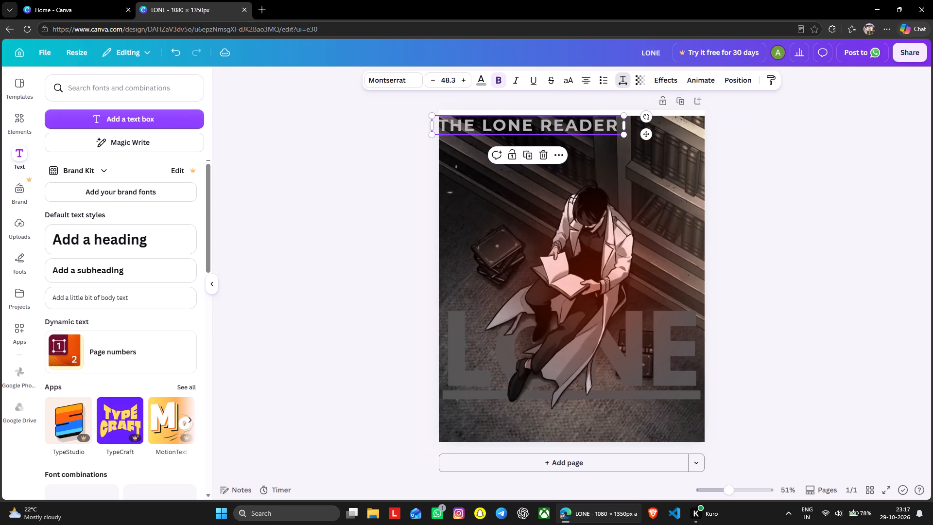
click(363, 180)
Move the THE LONE READER text sideways to roughly the middle of the poster's top edge.
drag(501, 127, 547, 133)
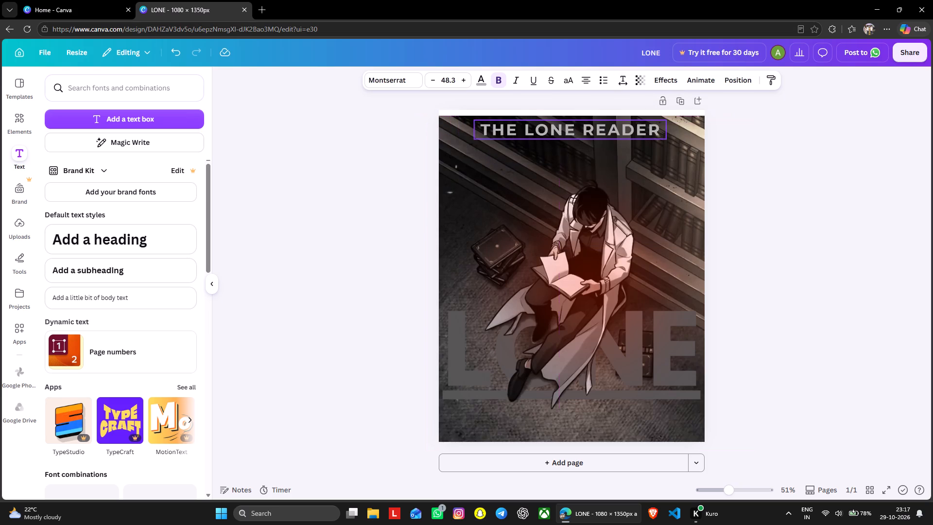
drag(547, 133, 549, 129)
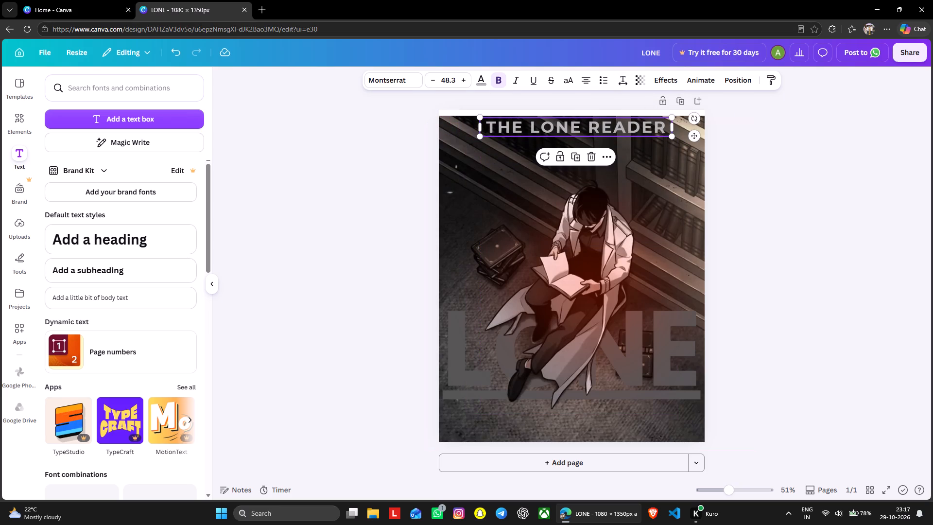
Increase the letter spacing of the THE LONE READER text slightly, keeping it on one line.
click(626, 85)
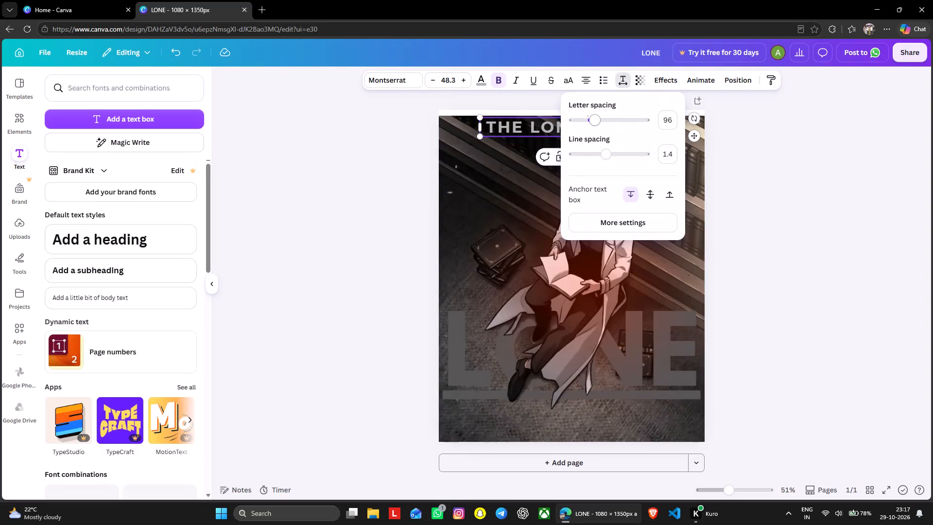
click(593, 121)
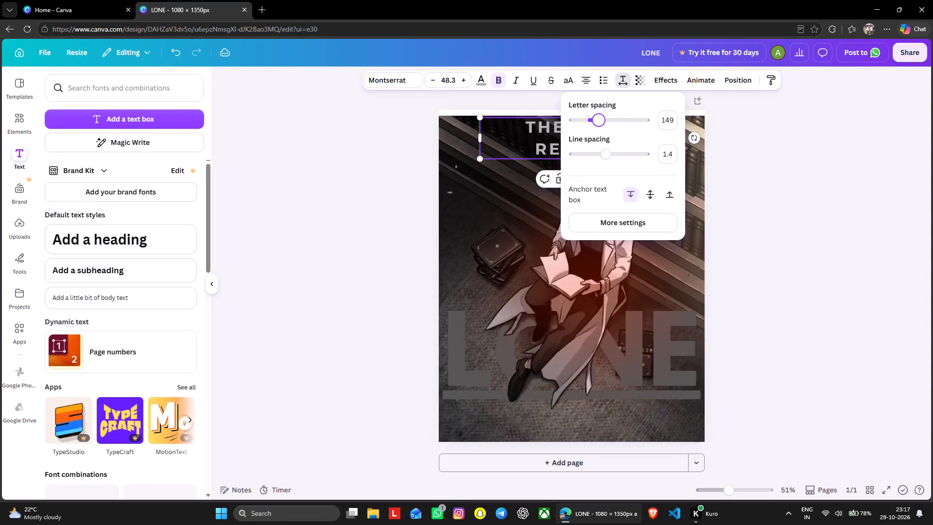
click(327, 184)
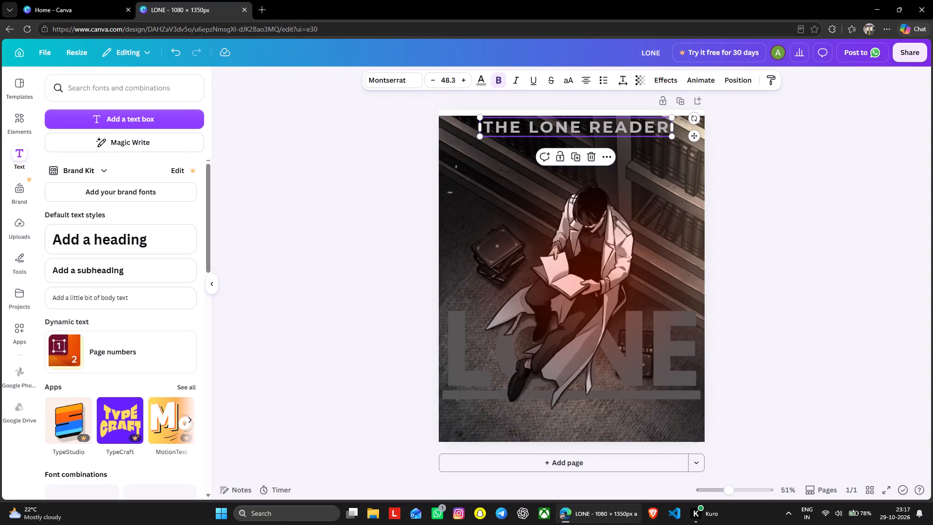
Widen the THE LONE READER text box slightly from its left edge and move it into the poster's top-left corner.
drag(479, 128, 467, 129)
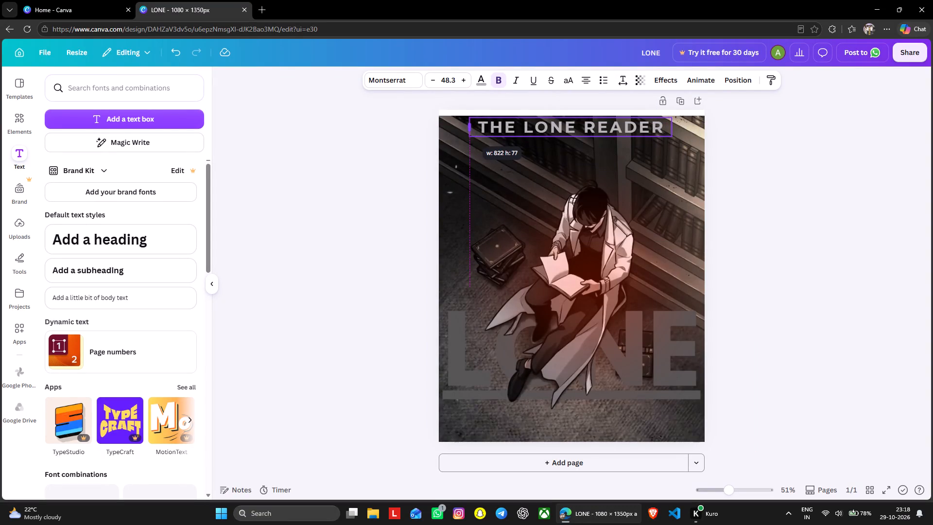
drag(467, 129, 466, 129)
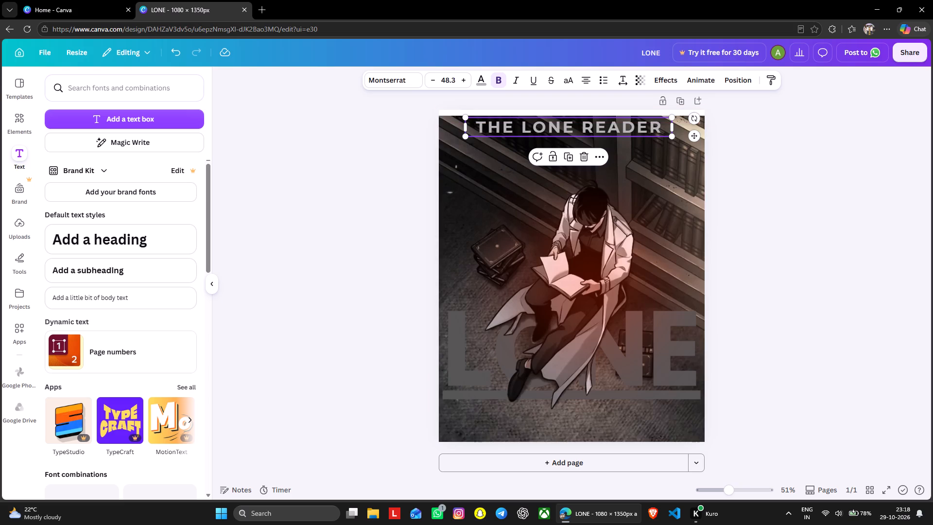
drag(578, 122, 553, 120)
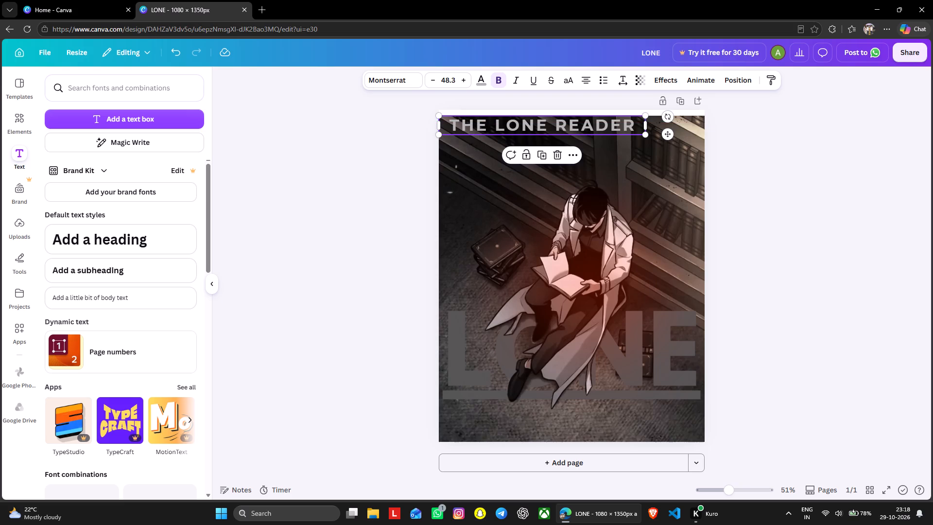
Add a new text box reading SOME STORIES NEVER LET YOU GO.
click(144, 121)
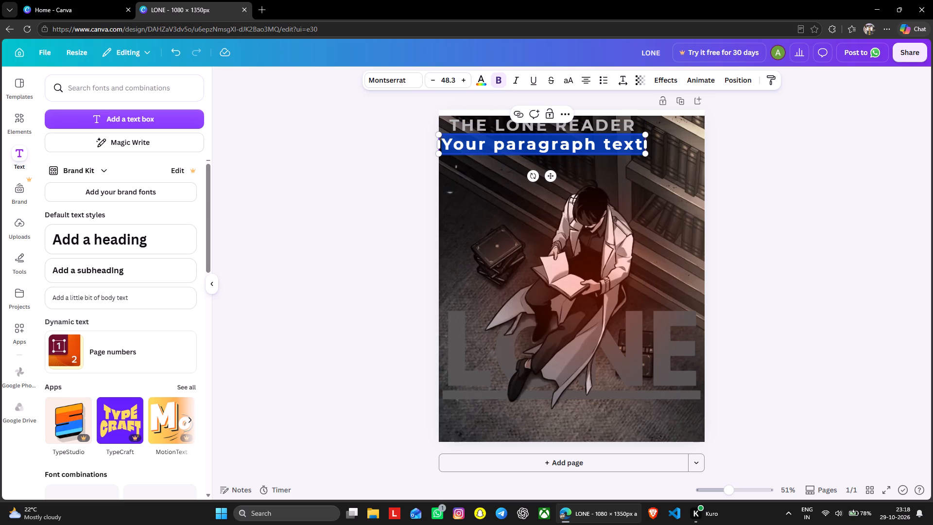
text(SOME STORIES)
key(space)
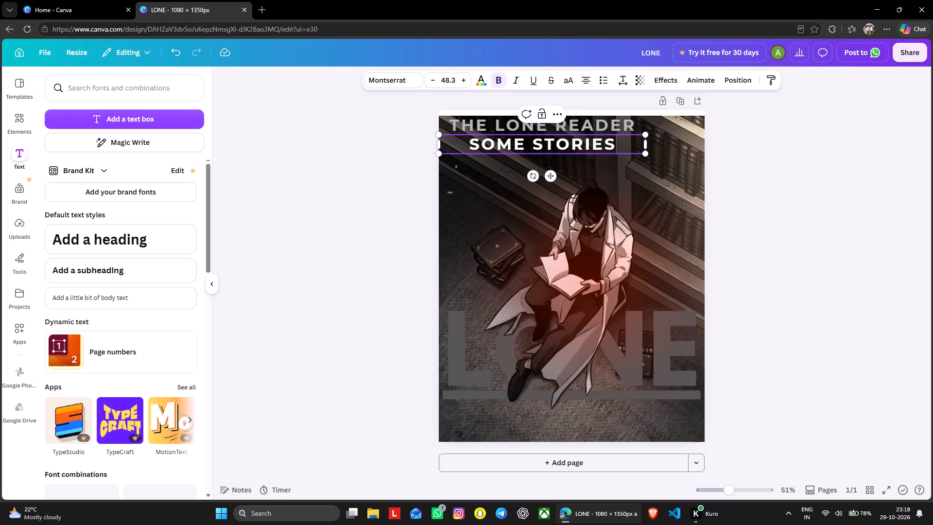
text(NEVER)
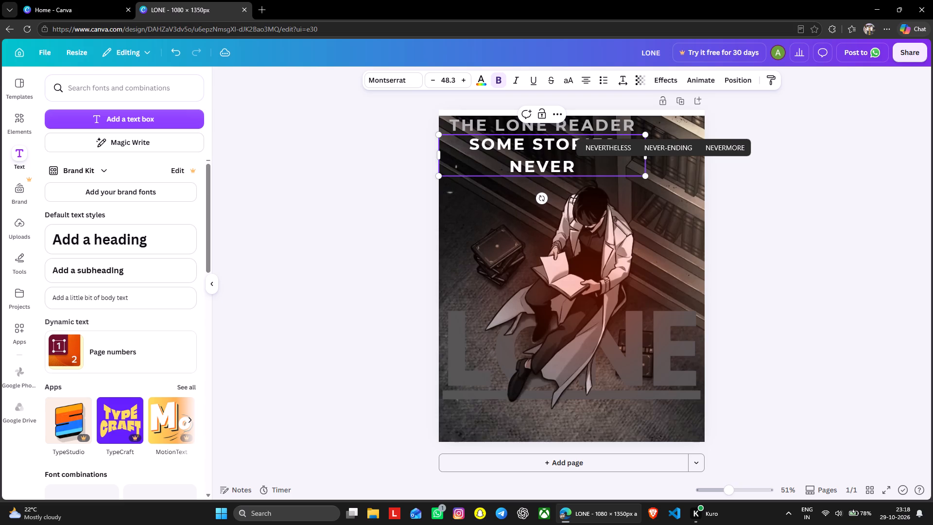
key(space)
text(LET)
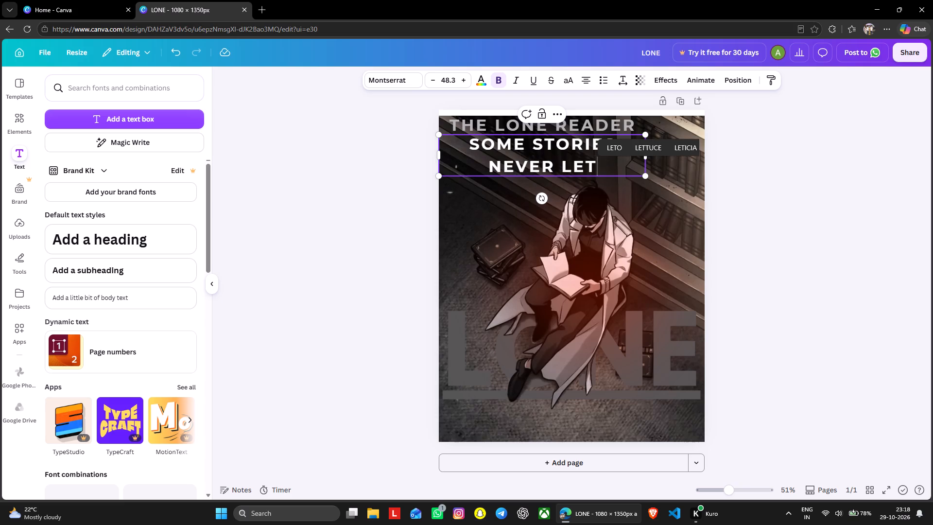
key(space)
text(YOU GO)
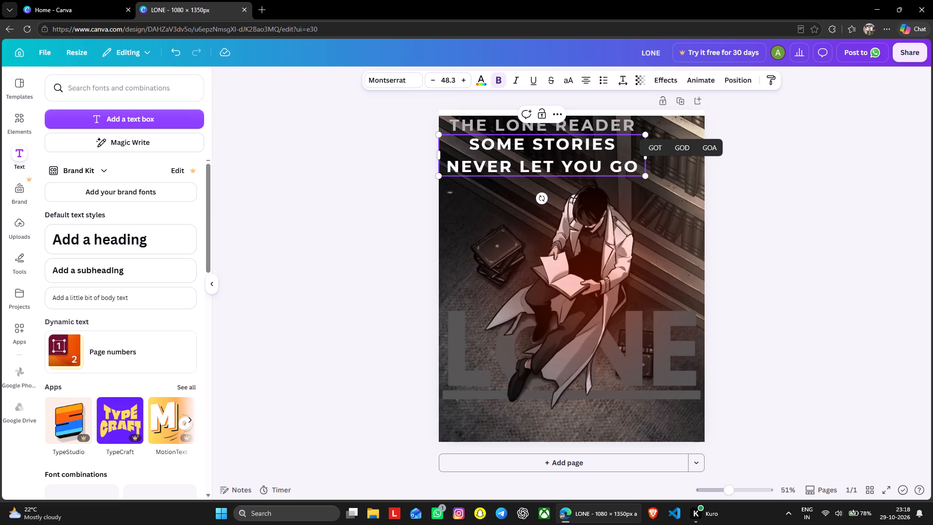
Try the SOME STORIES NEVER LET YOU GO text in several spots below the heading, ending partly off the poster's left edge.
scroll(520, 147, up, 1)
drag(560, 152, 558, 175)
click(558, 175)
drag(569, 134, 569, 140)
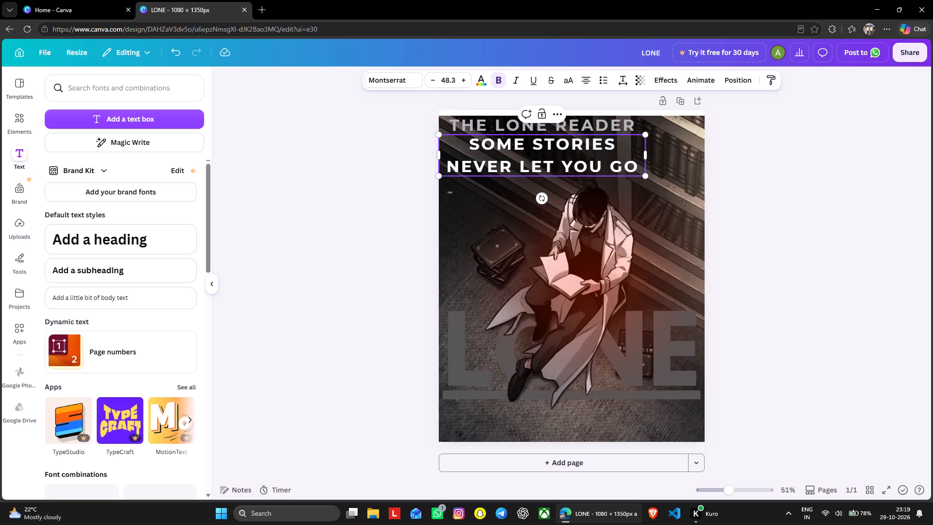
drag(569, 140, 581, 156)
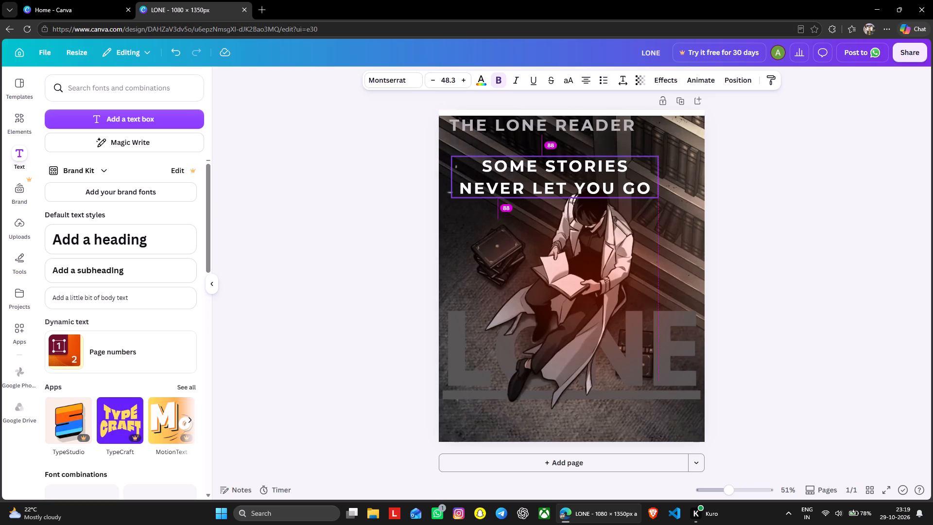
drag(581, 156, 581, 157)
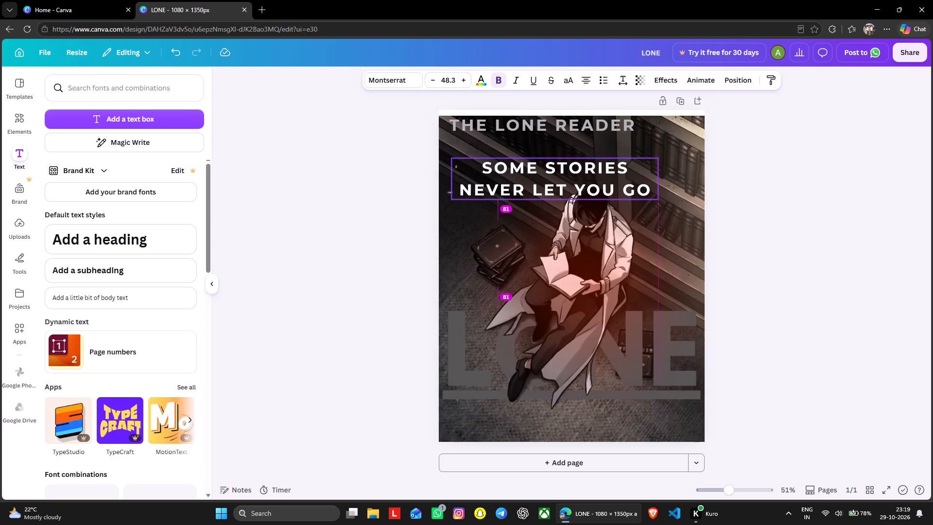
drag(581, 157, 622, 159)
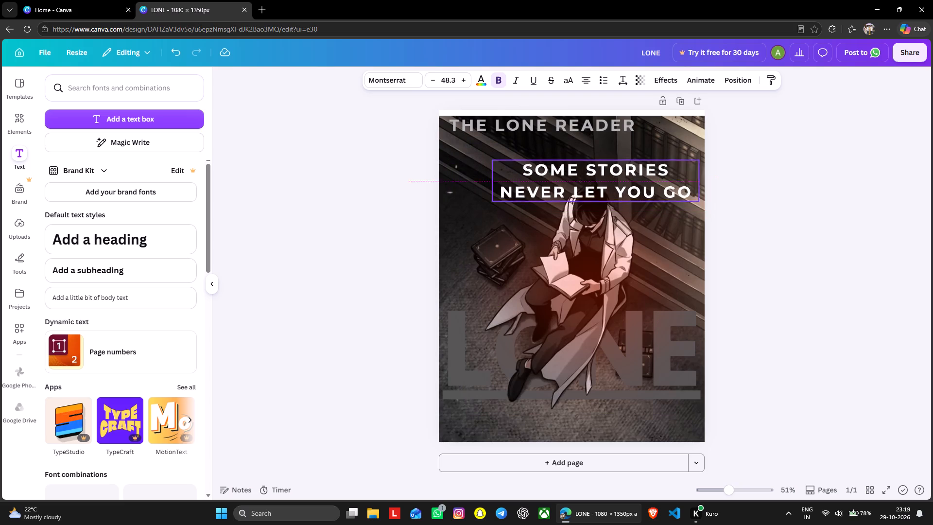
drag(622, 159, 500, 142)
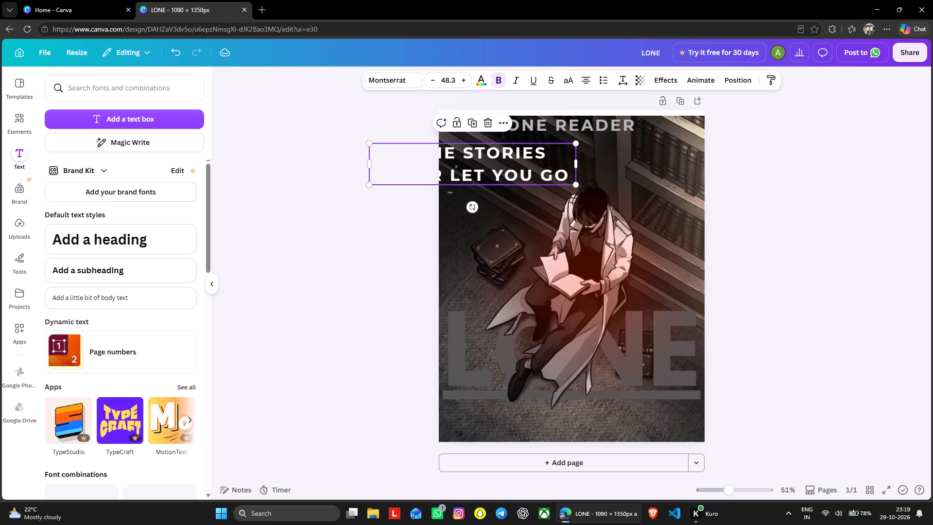
Shift the red glow off to the page's lower-right corner and move the LONE title up behind the figure's upper body.
click(626, 356)
drag(668, 284, 862, 401)
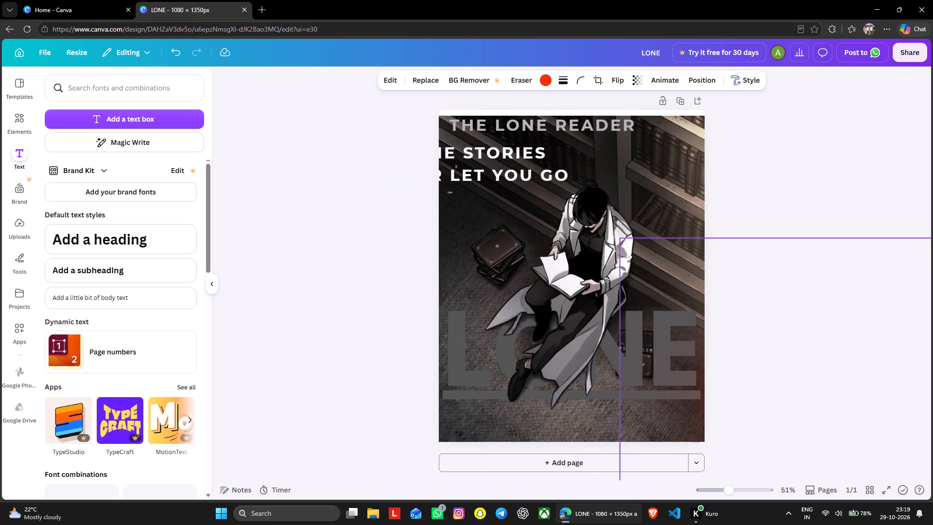
drag(862, 401, 873, 410)
drag(462, 357, 465, 323)
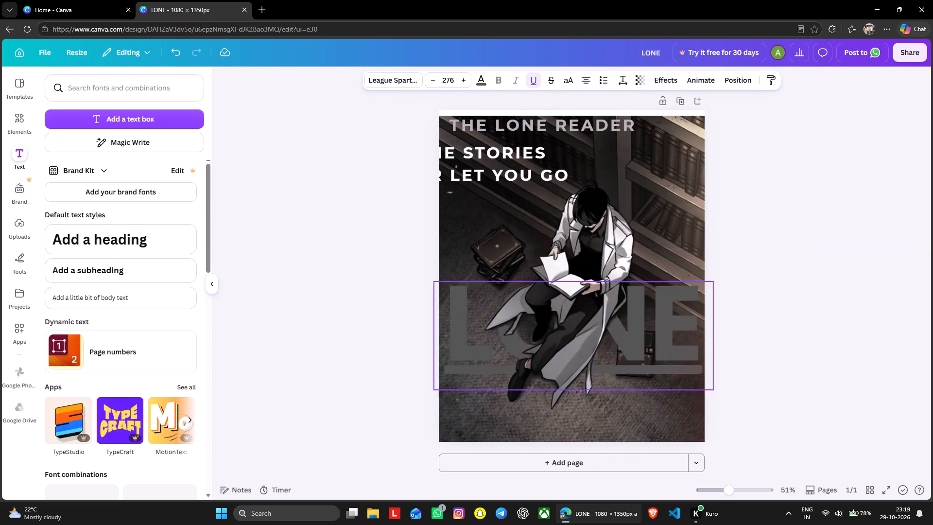
drag(465, 323, 465, 266)
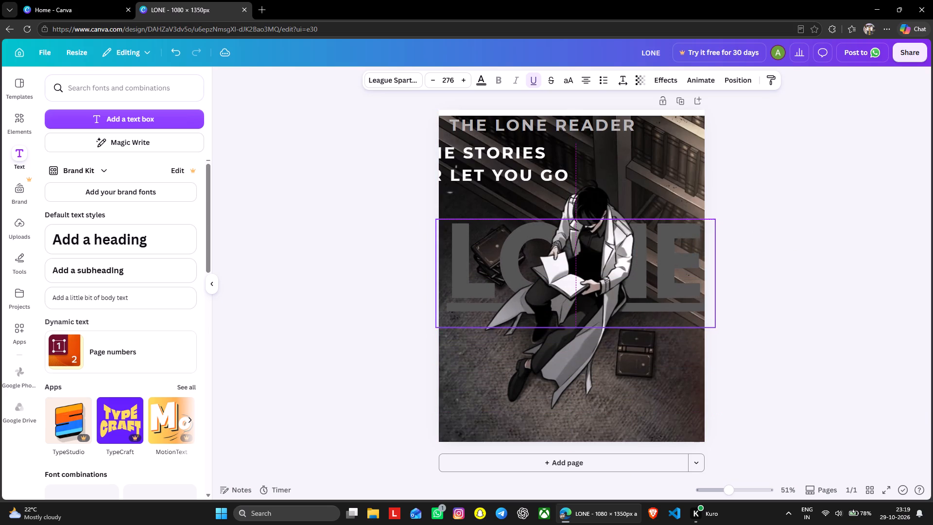
drag(465, 266, 466, 265)
Shrink the reading figure cutout in two stages and reposition it in front of the middle of the LONE title.
click(507, 354)
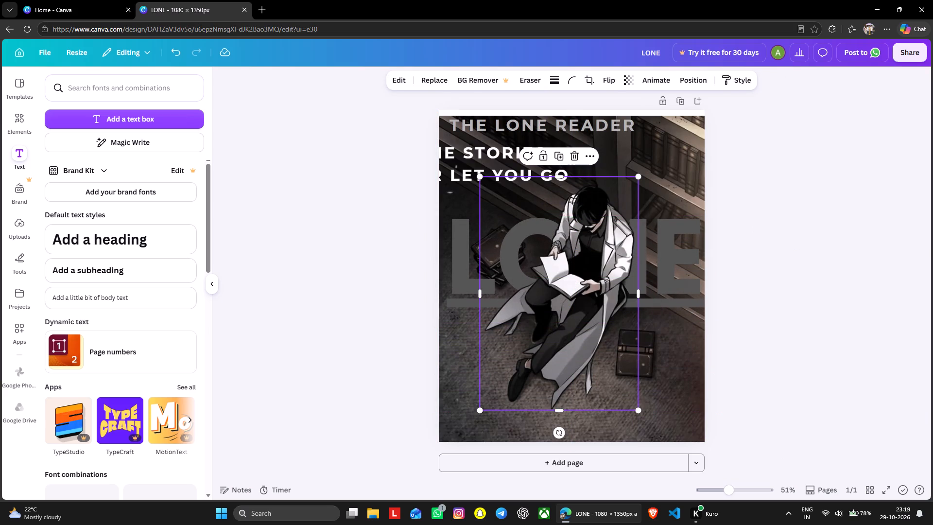
drag(639, 408, 623, 393)
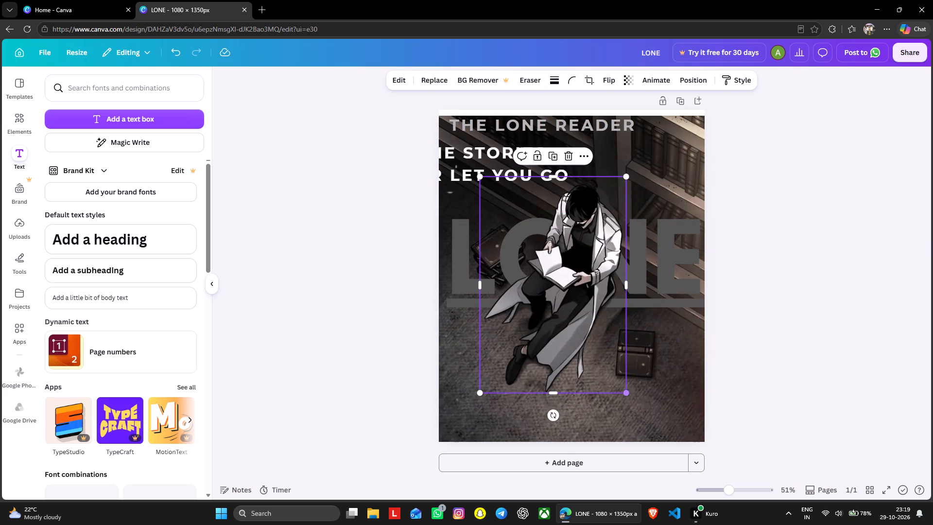
drag(568, 333, 573, 333)
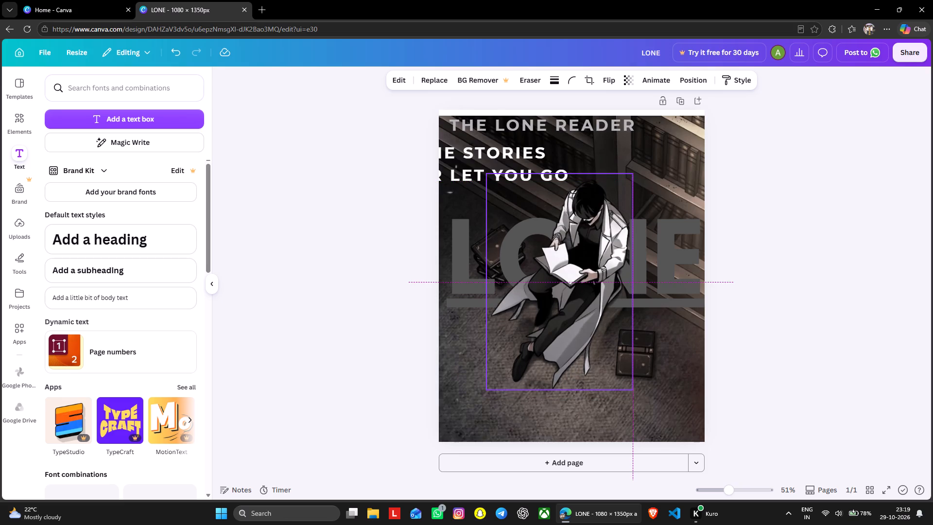
drag(573, 333, 573, 332)
drag(632, 393, 610, 366)
drag(574, 327, 580, 335)
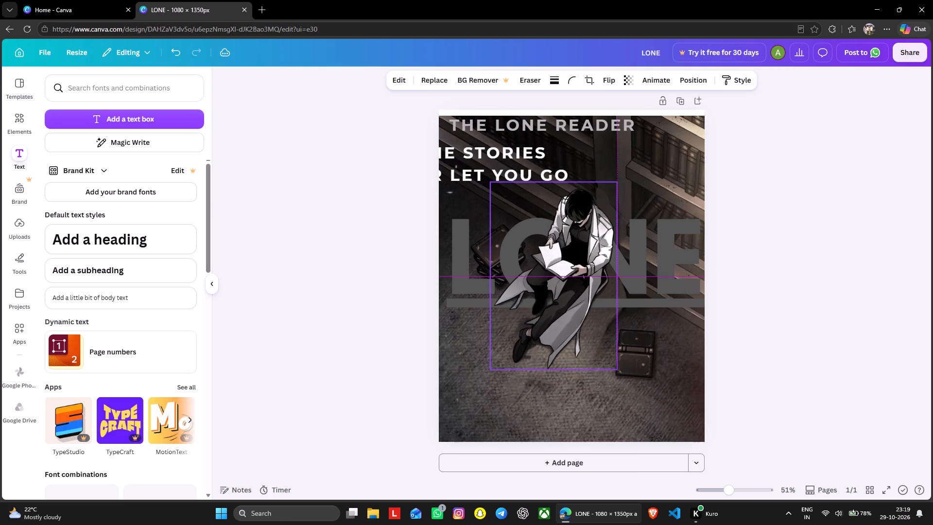
drag(580, 335, 583, 336)
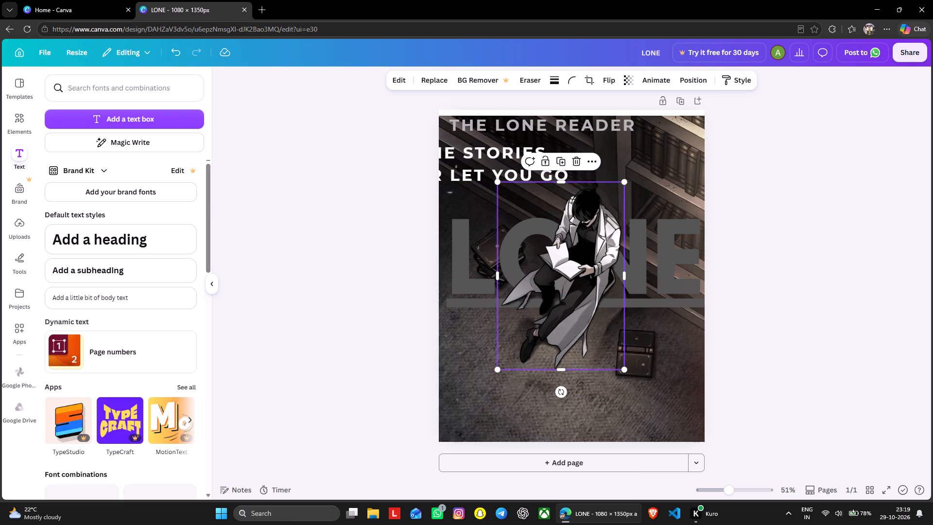
click(756, 163)
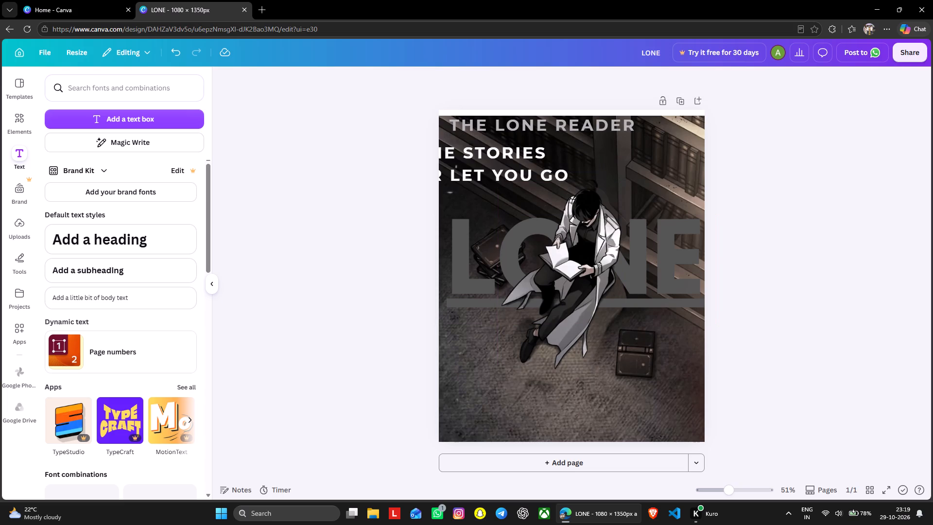
Move the red glow back over the reading figure near the middle of the page.
click(691, 342)
drag(691, 342, 522, 217)
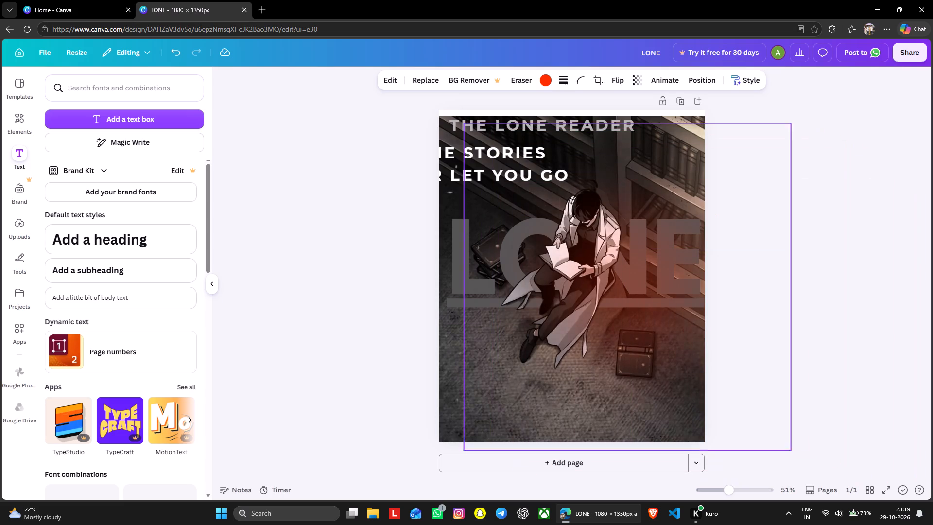
drag(522, 217, 495, 207)
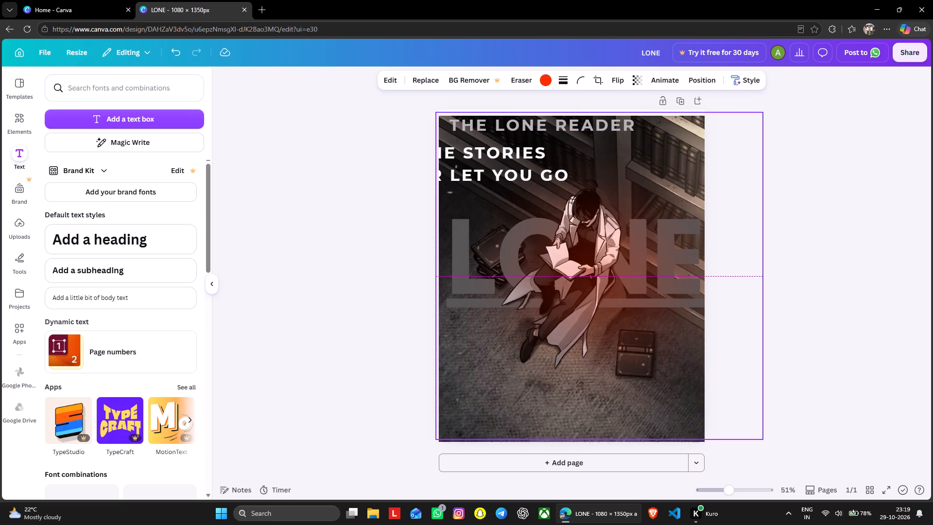
drag(495, 207, 493, 207)
drag(469, 158, 448, 158)
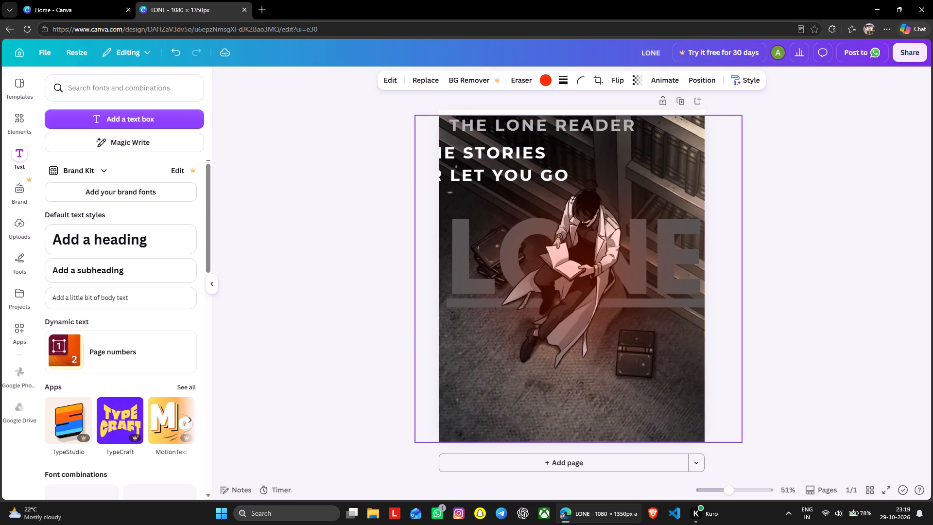
drag(448, 158, 451, 156)
Move the SOME STORIES NEVER LET YOU GO text down to the poster's bottom edge, toward the right side.
click(468, 168)
drag(468, 168, 580, 327)
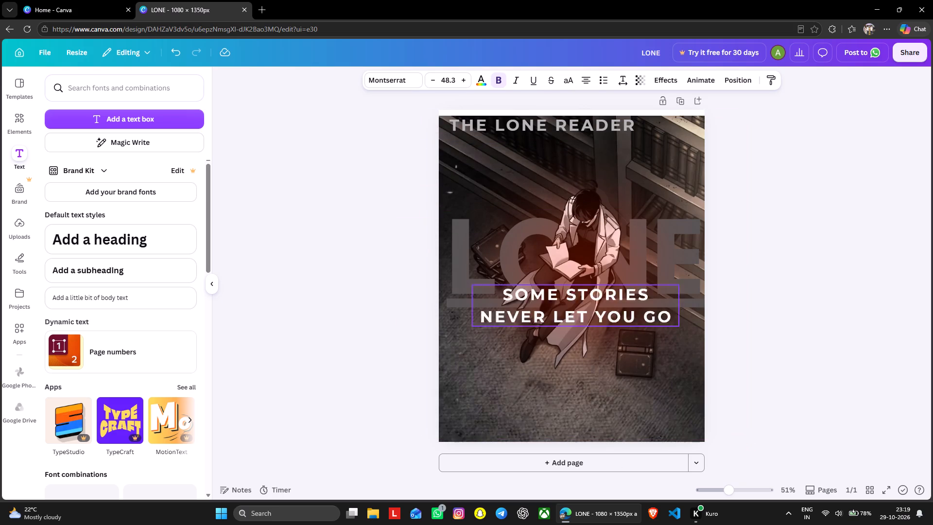
drag(580, 327, 593, 424)
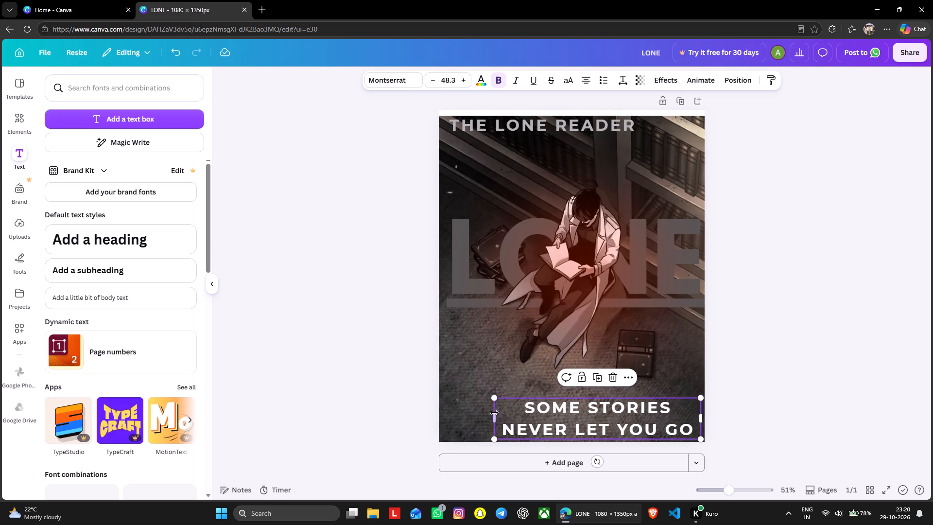
Widen the SOME STORIES NEVER LET YOU GO text box past the poster's left edge so the tagline fits on one line.
drag(494, 417, 408, 424)
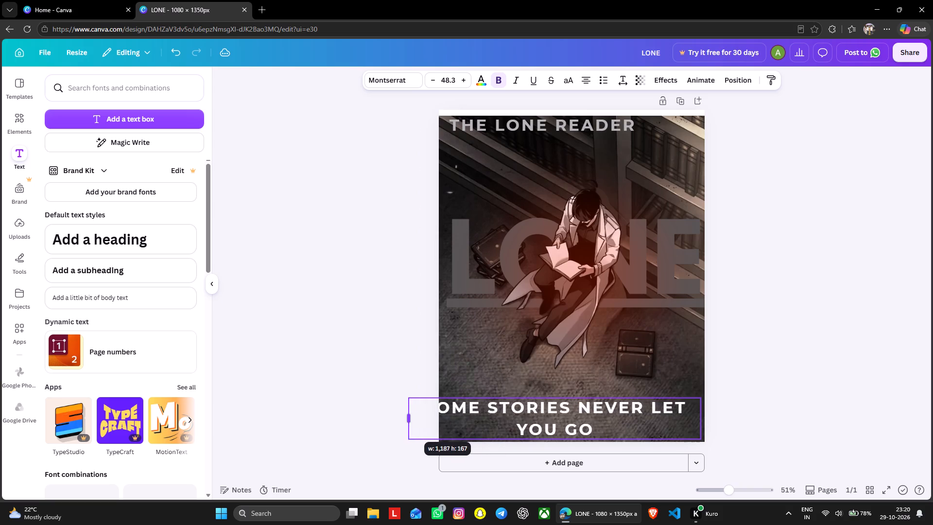
drag(408, 424, 344, 430)
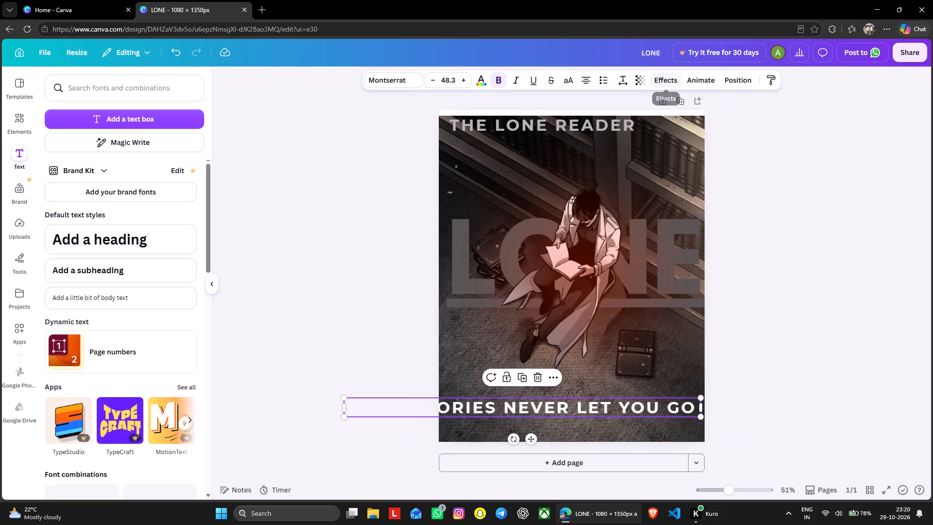
Set the letter spacing of the SOME STORIES NEVER LET YOU GO text to -62.
click(620, 80)
drag(600, 120, 594, 122)
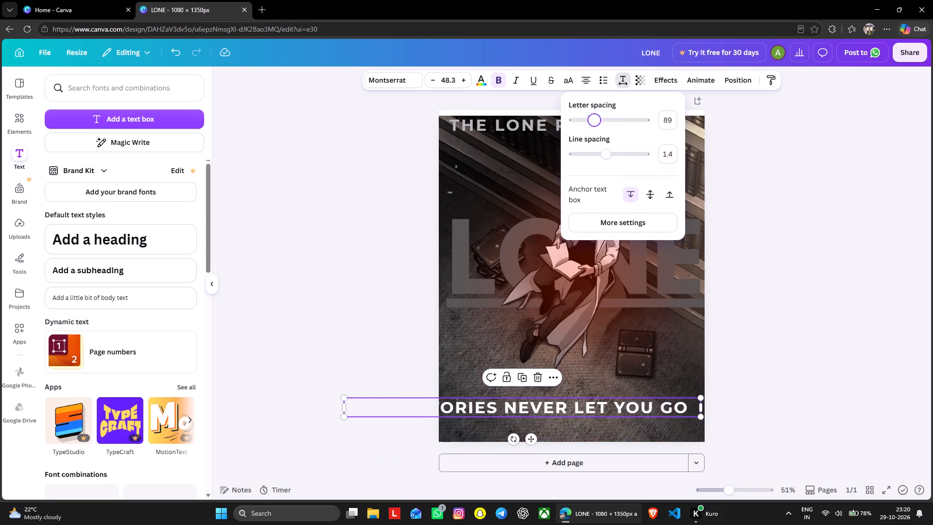
drag(594, 122, 583, 127)
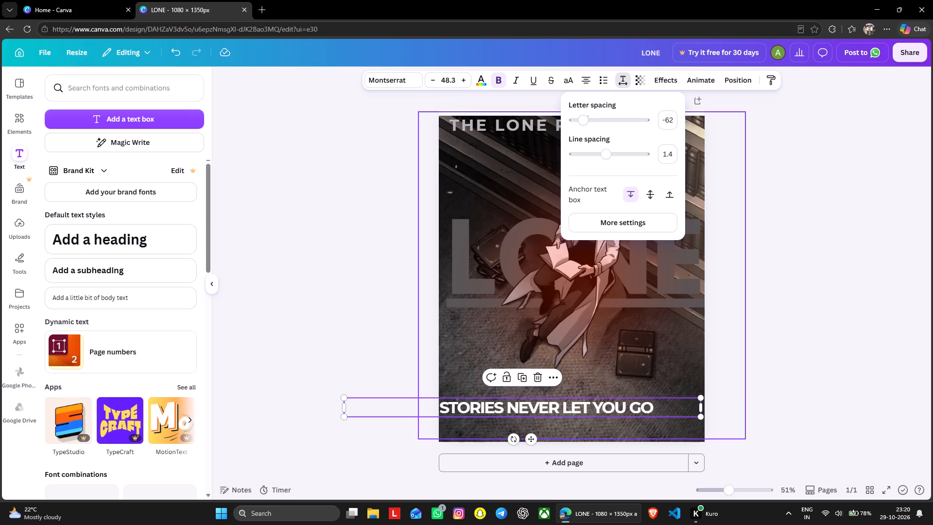
Narrow the SOME STORIES NEVER LET YOU GO text box to about the poster's width and place it along the bottom edge.
drag(702, 410, 663, 412)
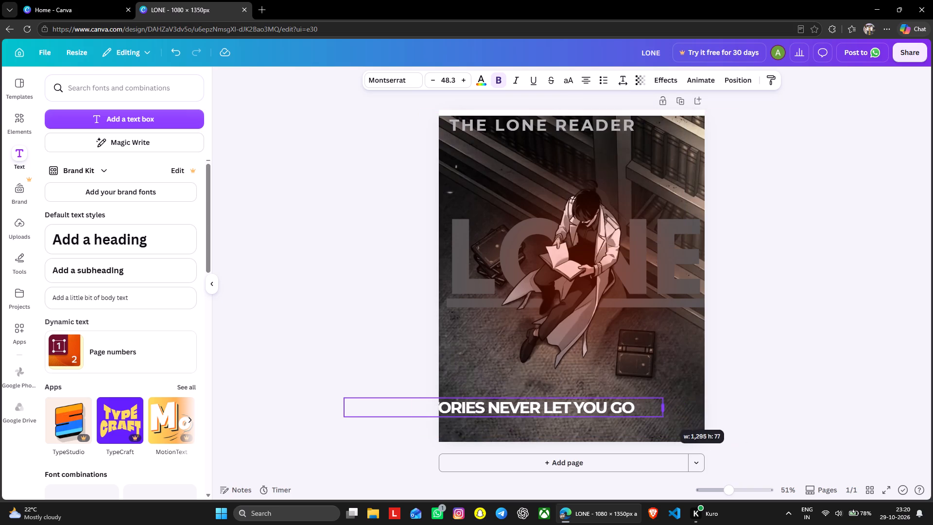
drag(663, 412, 616, 418)
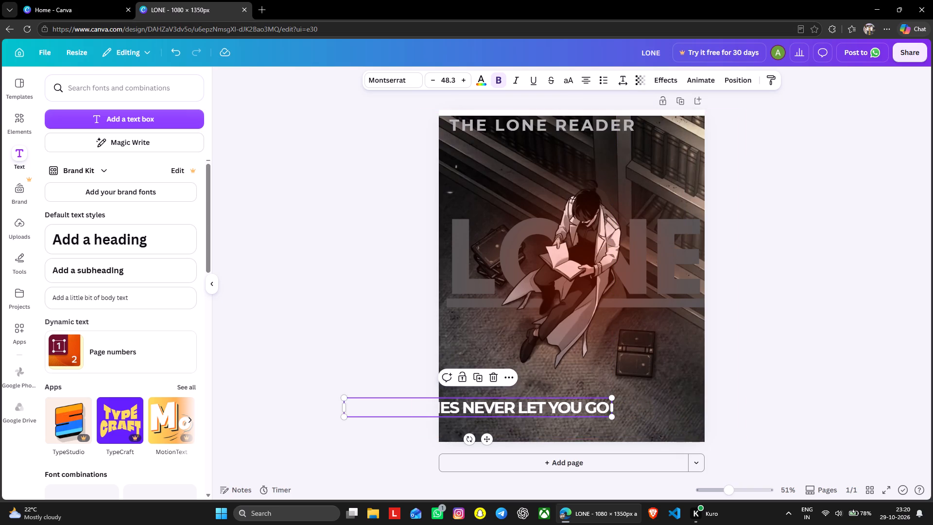
drag(501, 402, 596, 419)
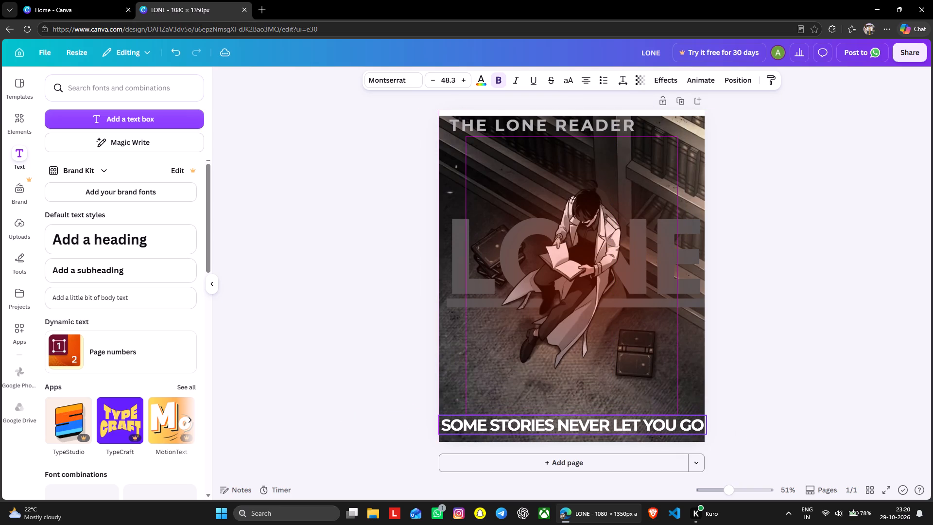
drag(596, 419, 596, 424)
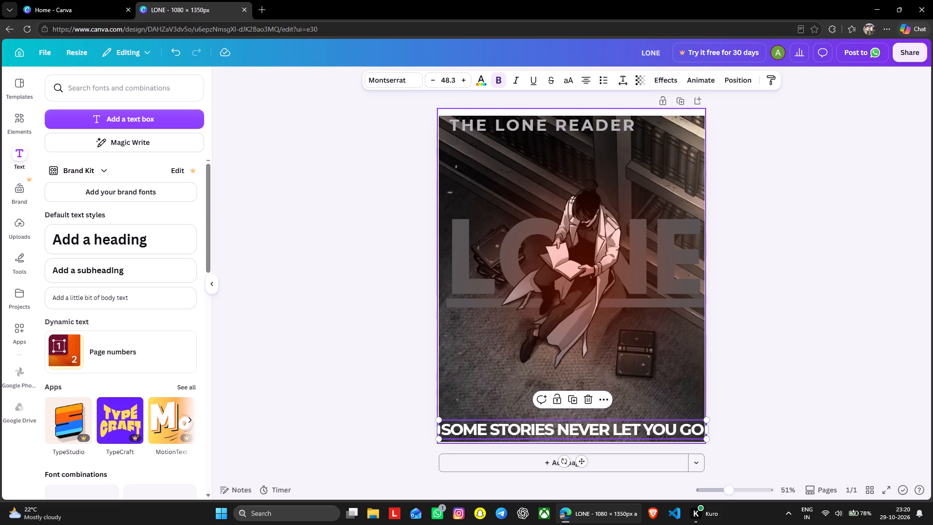
Recolour the SOME STORIES NEVER LET YOU GO text to the medium-light grey from the default solid colours.
click(484, 82)
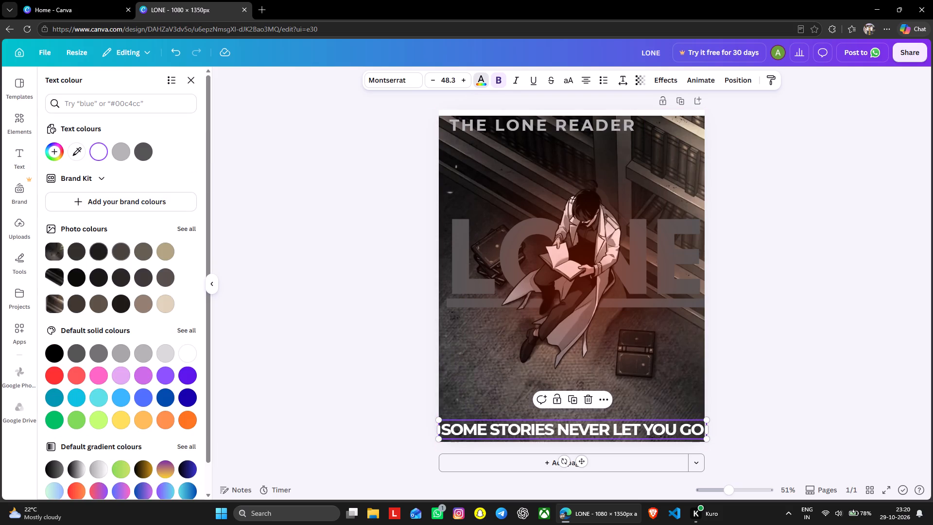
click(55, 251)
click(55, 251)
click(125, 352)
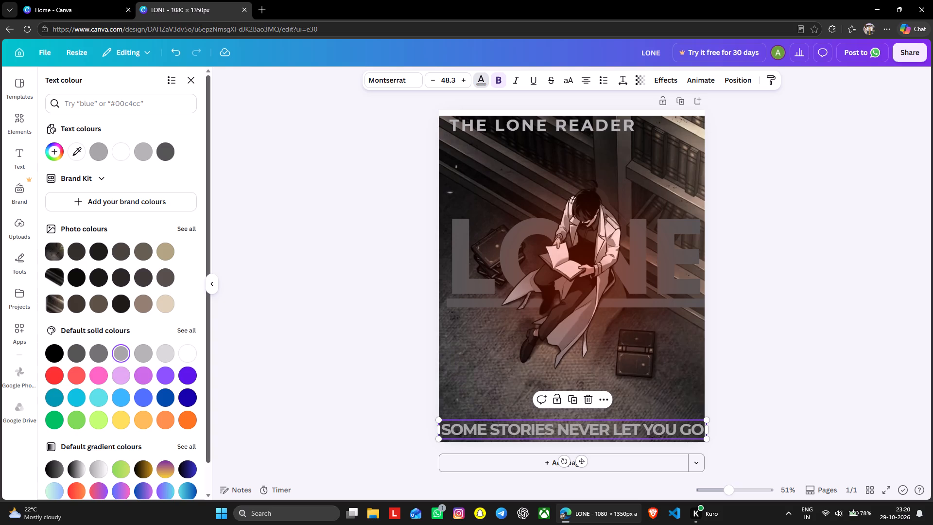
Shift THE LONE READER heading slightly left so its first letter sits against the poster's left edge.
click(511, 126)
drag(515, 126, 506, 126)
click(816, 226)
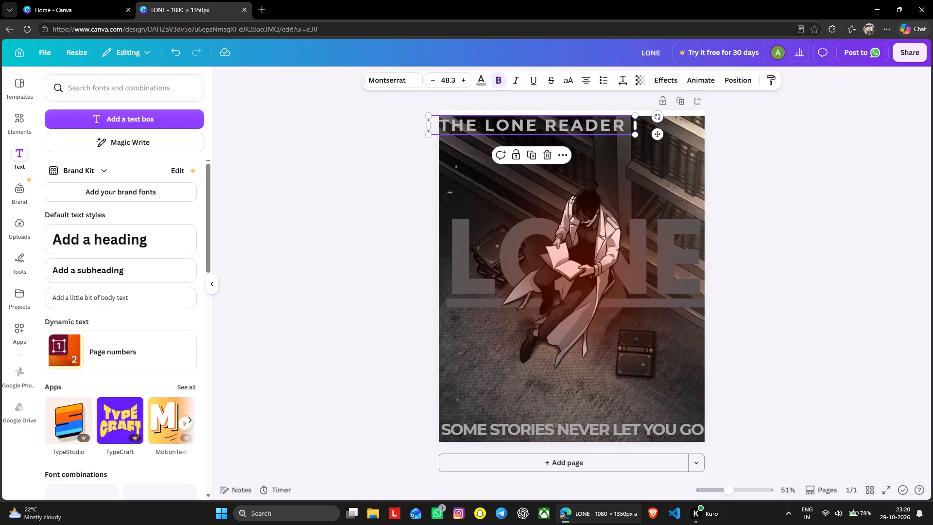
click(785, 290)
Select the red glow graphic over the reading figure.
click(613, 180)
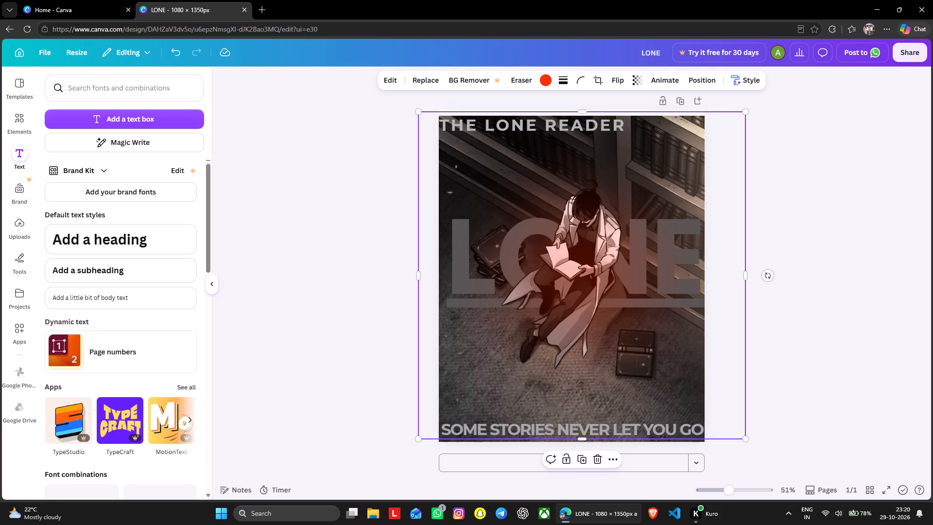
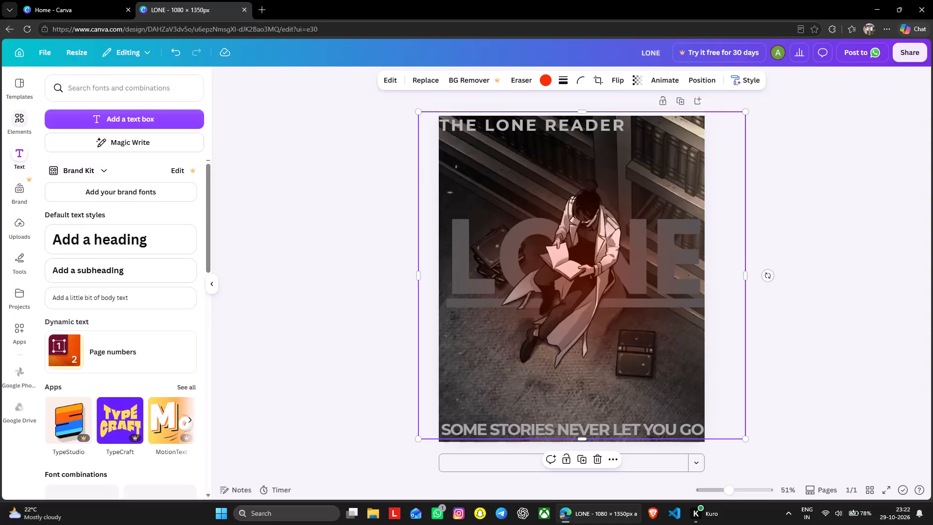
Search the elements library for DUST STRUCTURE in place of the previous gradient glow search.
click(14, 128)
click(127, 89)
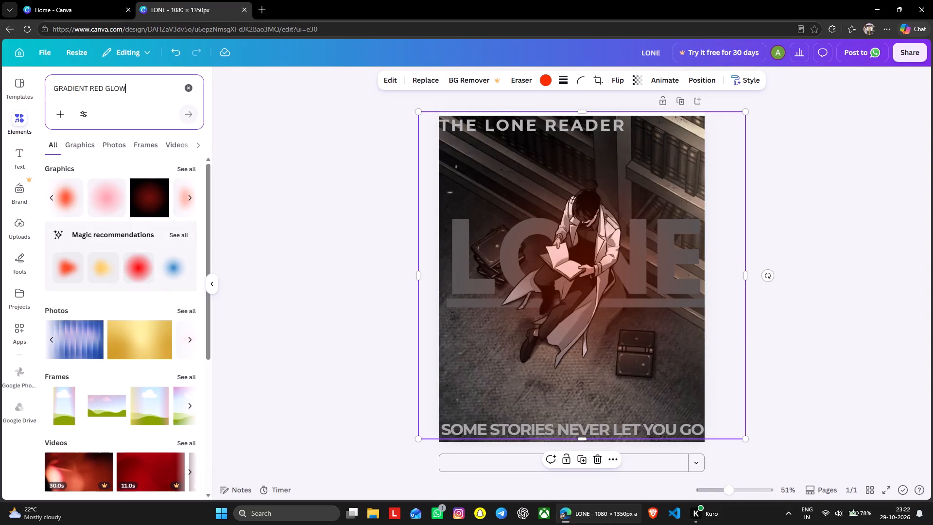
click(192, 89)
text(FIL)
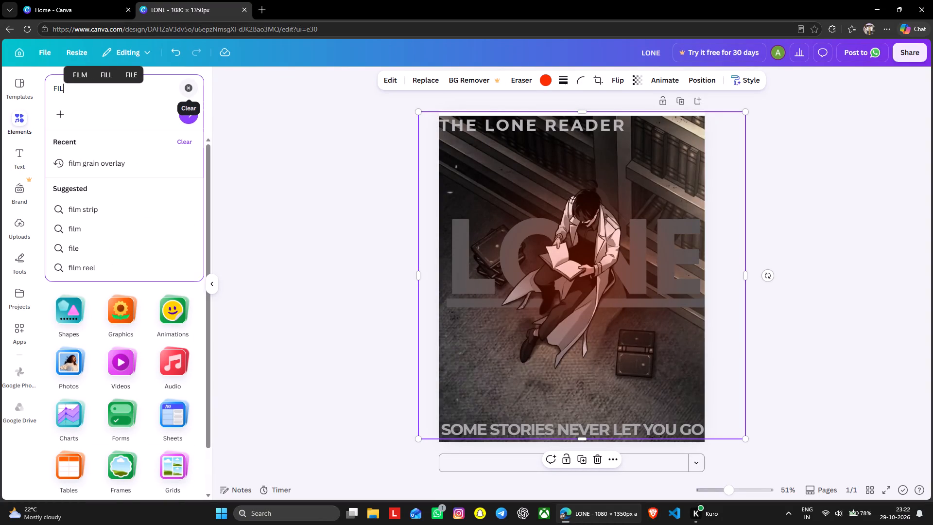
key(BackSpace)
key(BackSpace)
key(BackSpace)
key(BackSpace)
key(BackSpace)
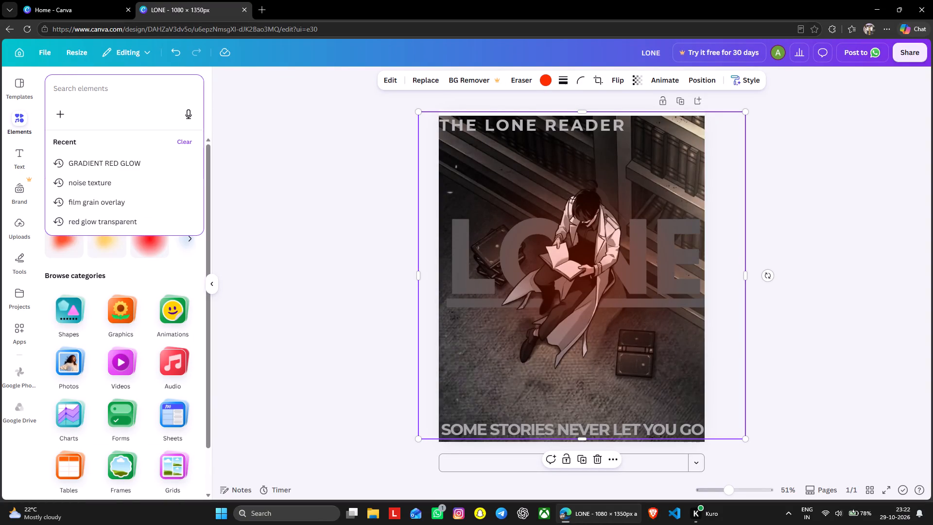
text(DUST)
key(space)
text(STRUCTURE)
key(Return)
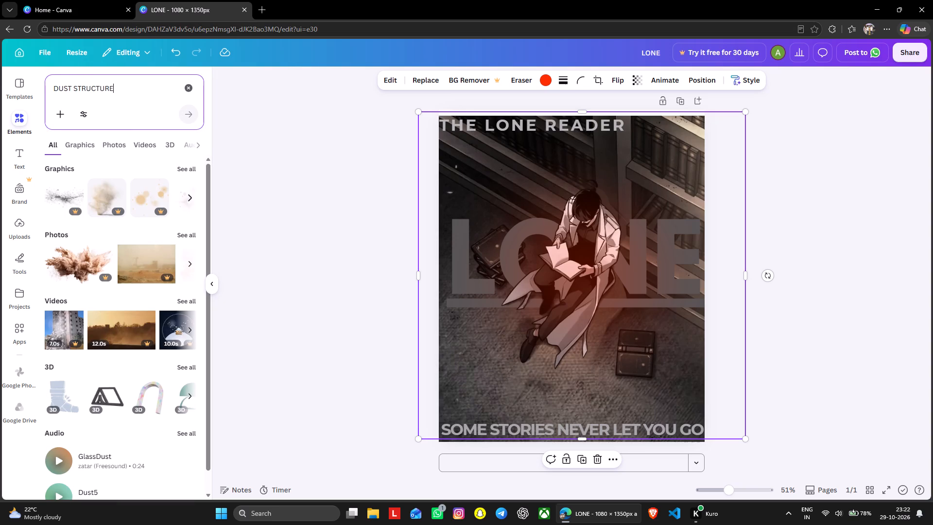
Browse the dust graphics and photos and add the black photo with brownish dust particles to the poster.
click(194, 203)
click(191, 200)
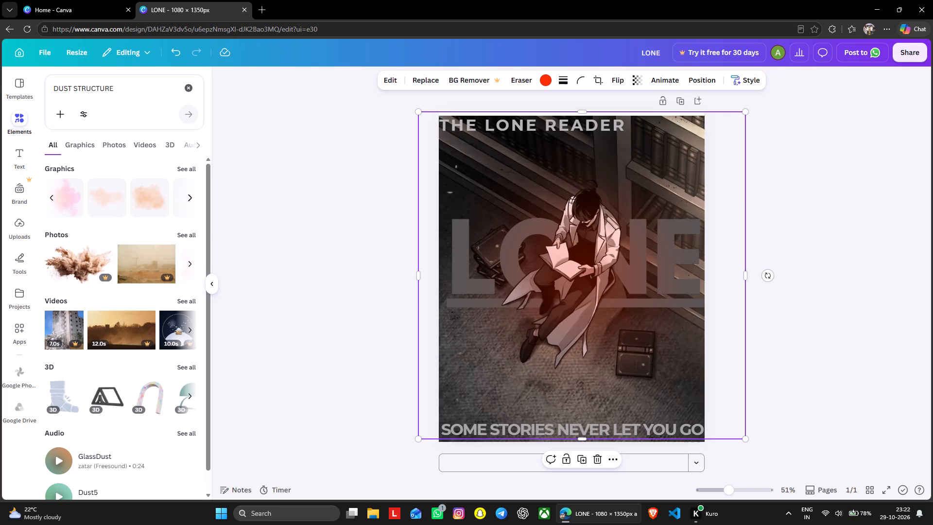
click(194, 266)
click(194, 266)
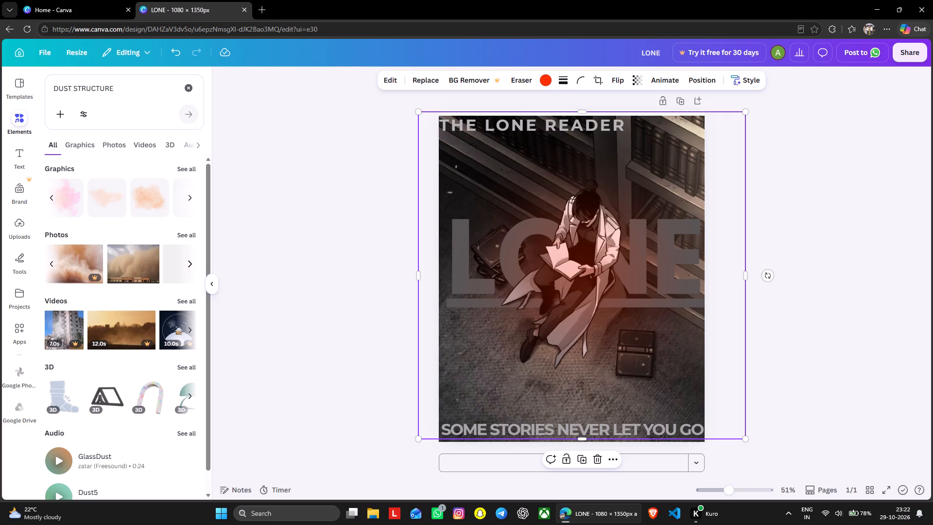
click(194, 266)
click(194, 266)
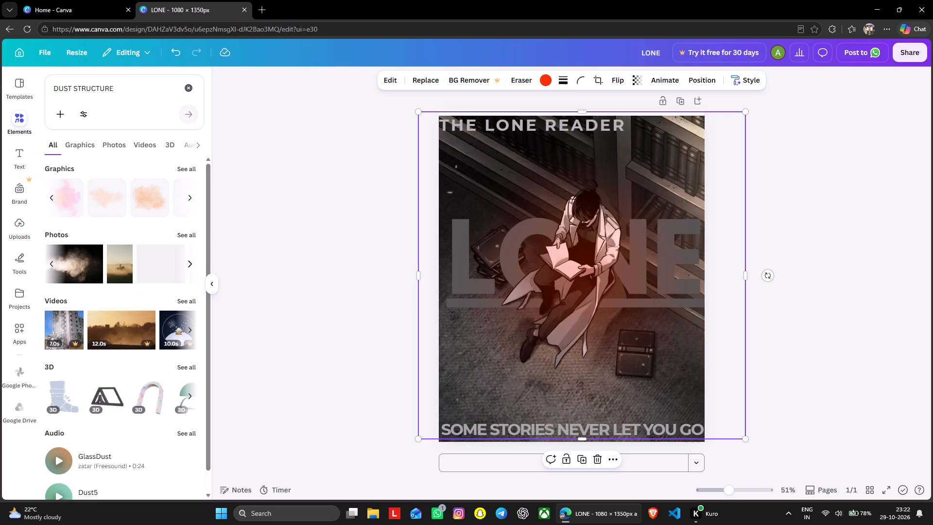
click(56, 262)
click(142, 262)
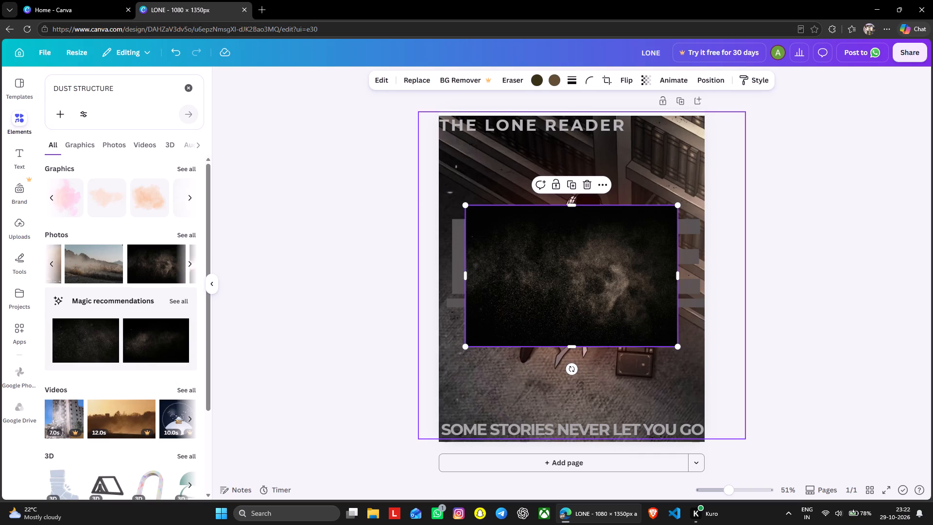
Rotate the dust photo a quarter turn so it stands upright in portrait orientation.
drag(574, 372, 433, 292)
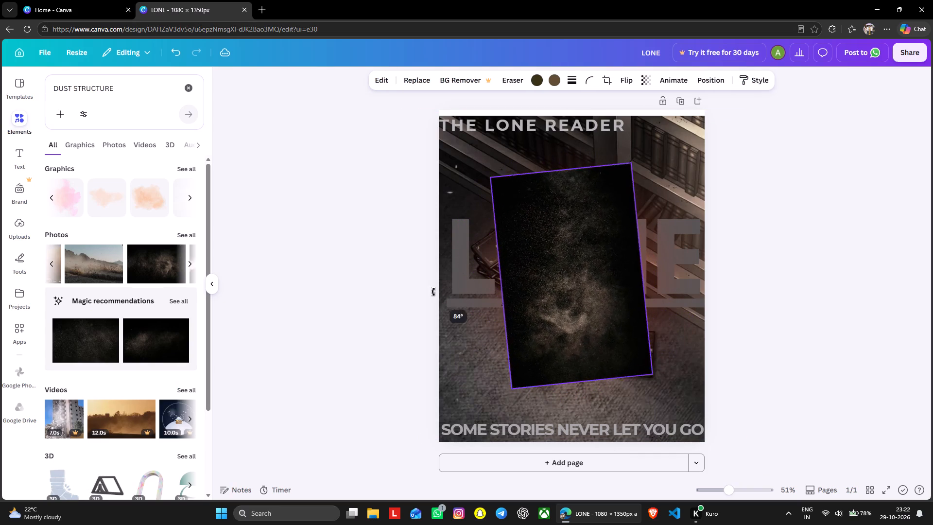
drag(433, 292, 426, 283)
click(426, 283)
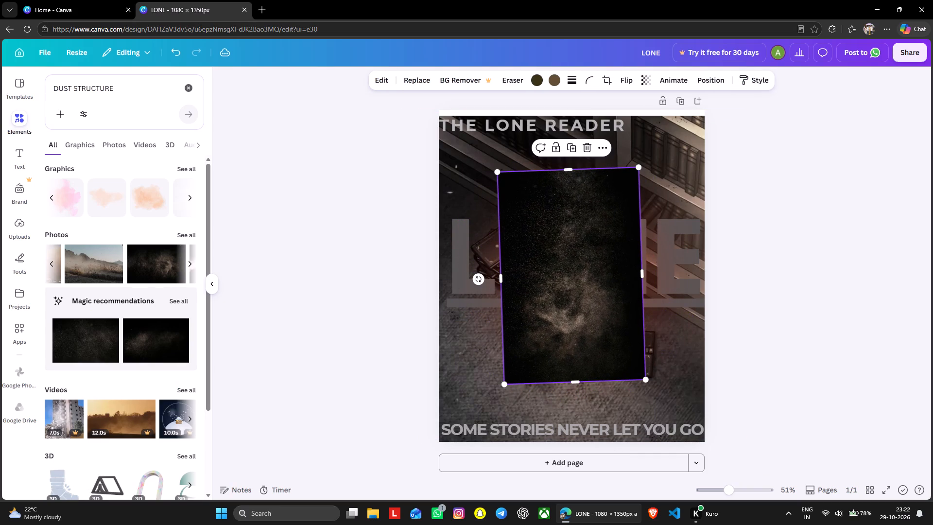
click(523, 290)
click(481, 278)
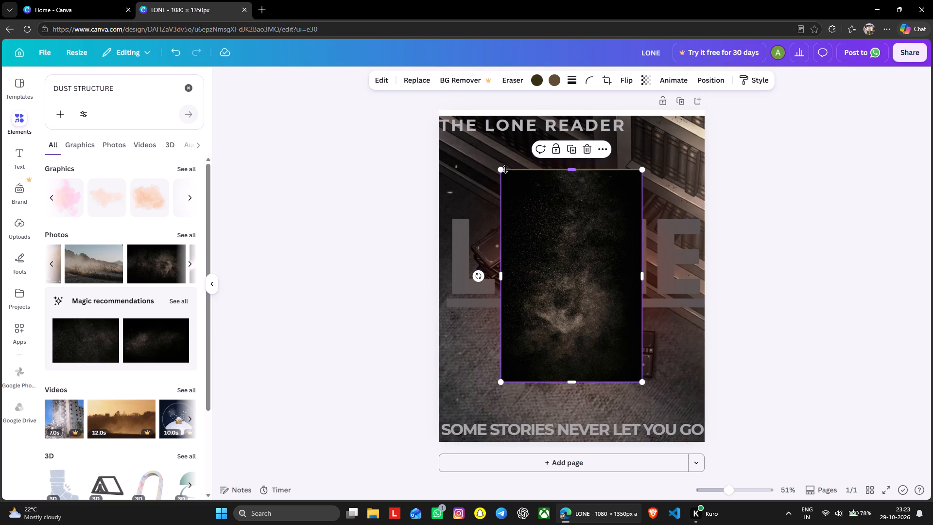
Enlarge and widen the dust photo and position it so it covers the whole poster, extending past both sides.
drag(502, 169, 457, 143)
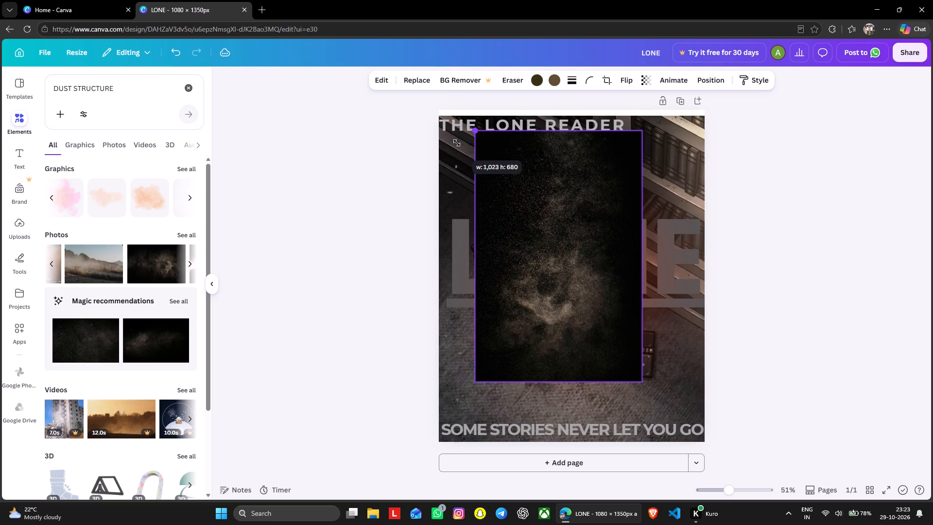
drag(457, 143, 452, 142)
drag(543, 183, 511, 178)
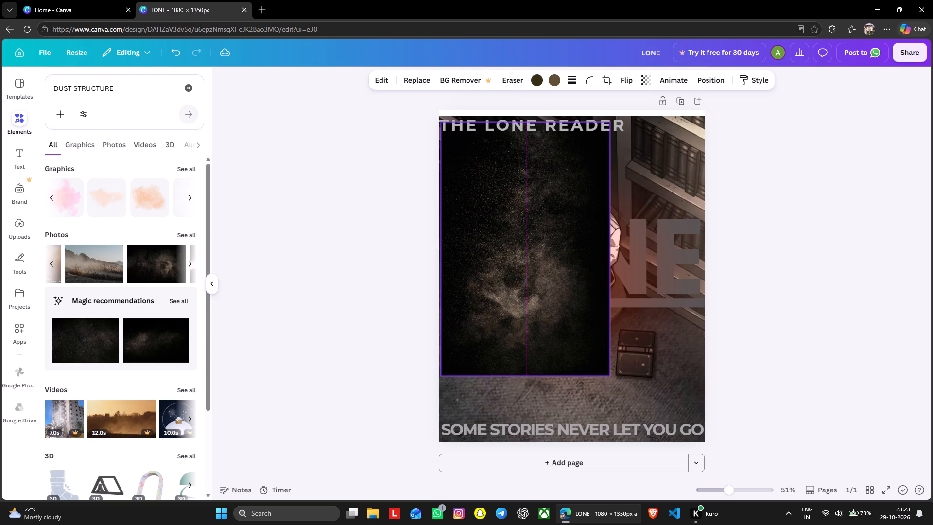
drag(511, 178, 509, 172)
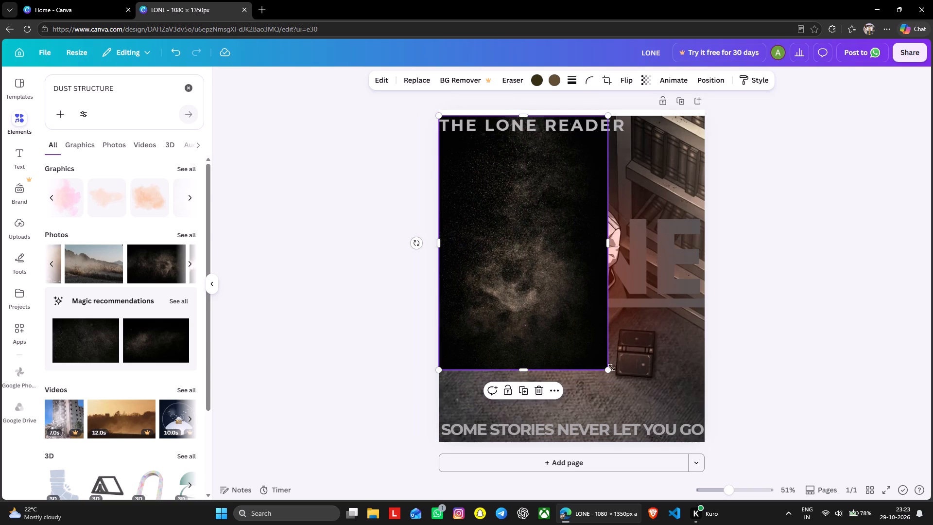
drag(610, 369, 730, 450)
drag(546, 342, 558, 331)
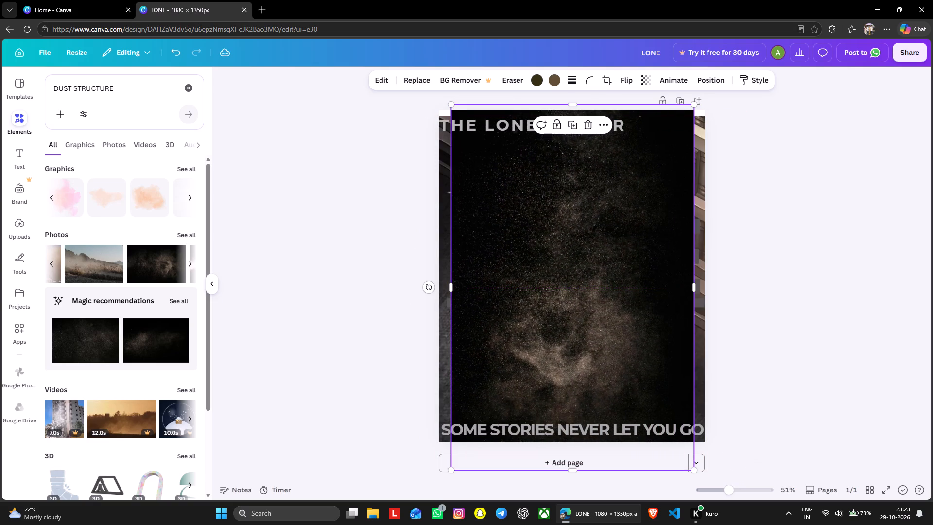
drag(453, 287, 435, 287)
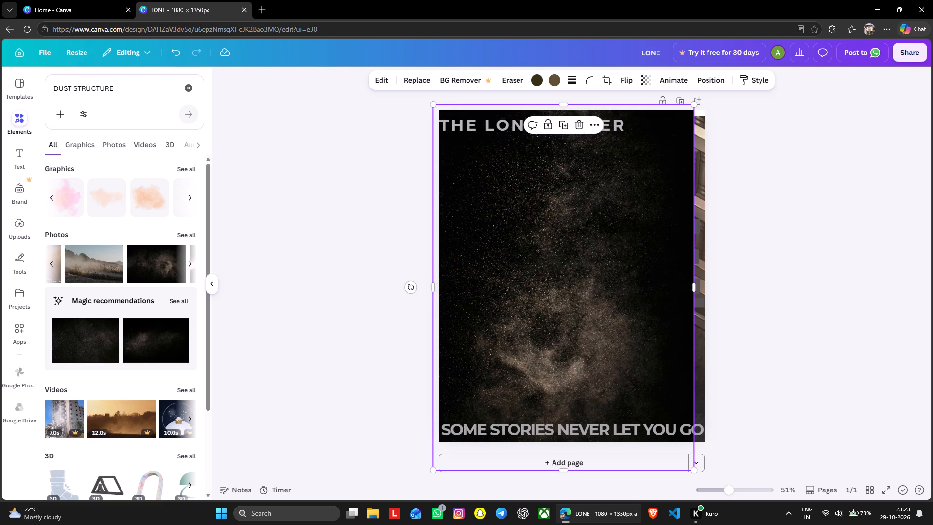
drag(693, 289, 712, 289)
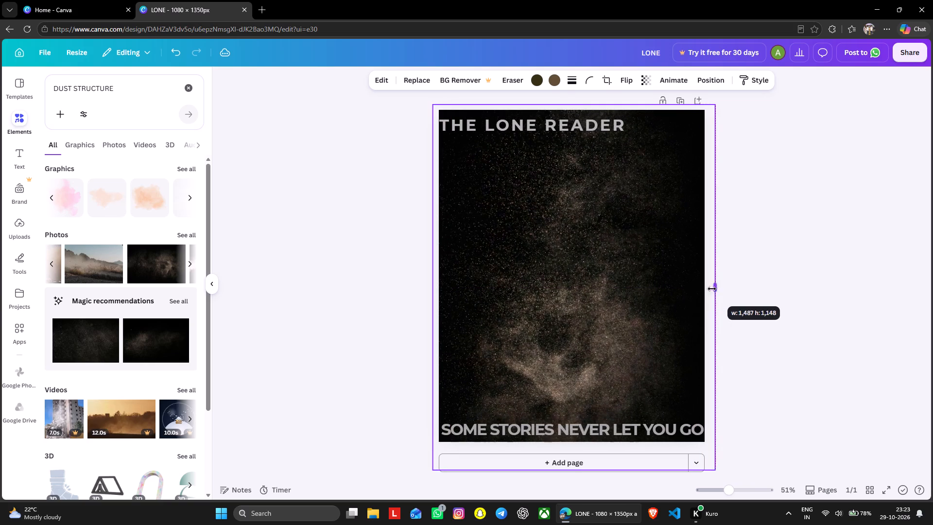
drag(712, 289, 738, 294)
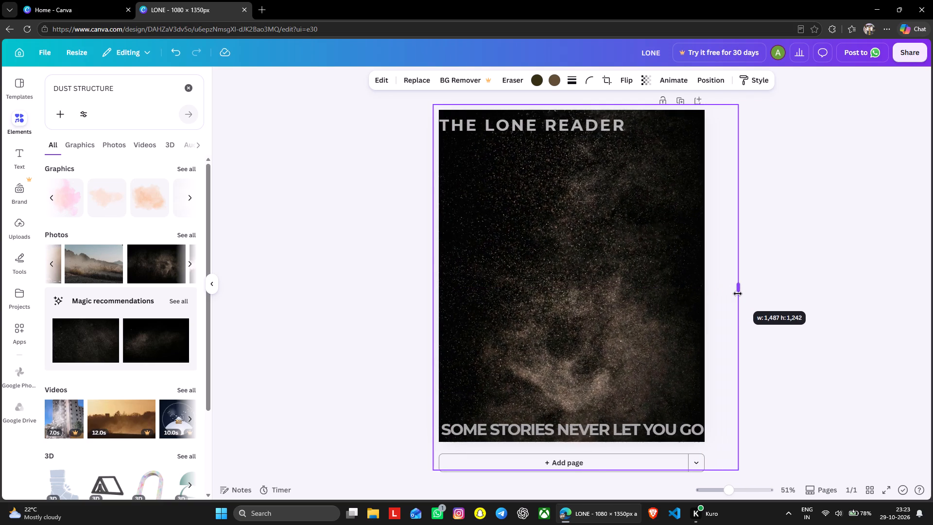
drag(738, 294, 755, 294)
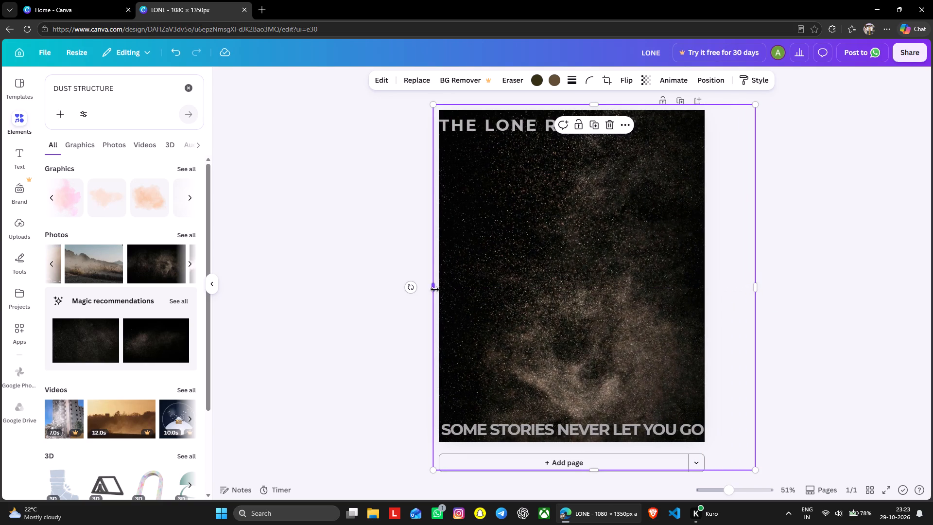
drag(434, 289, 404, 276)
drag(536, 289, 539, 262)
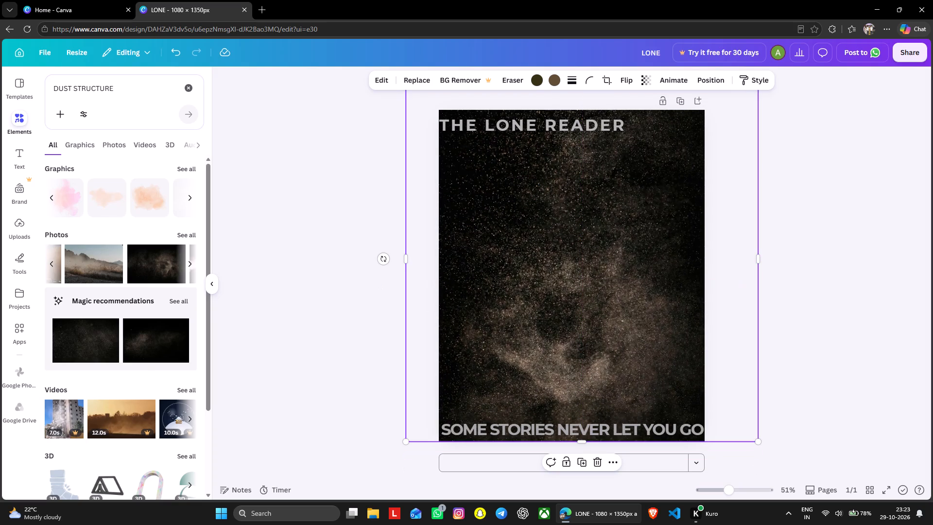
Set the dust photo's transparency to 21 so the reading figure shows through, and deselect it.
click(641, 81)
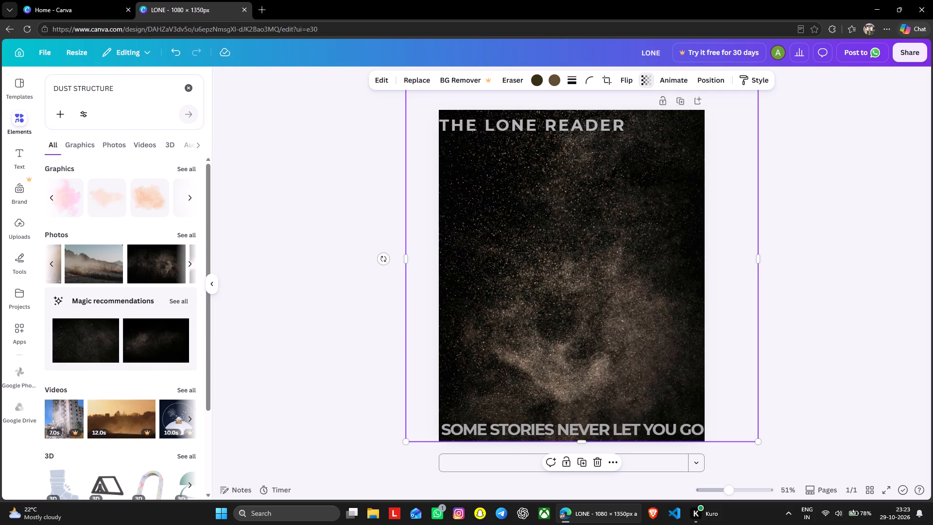
click(663, 122)
drag(667, 122, 648, 127)
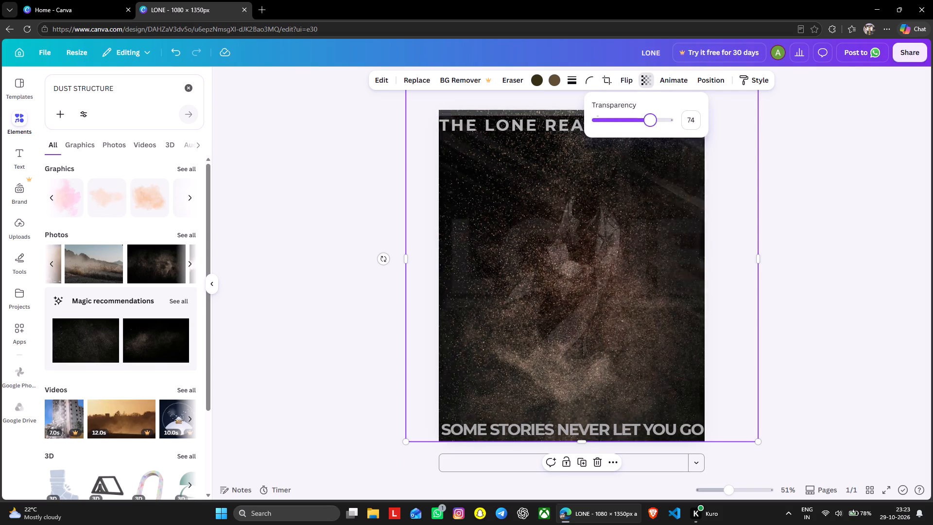
drag(648, 127, 614, 163)
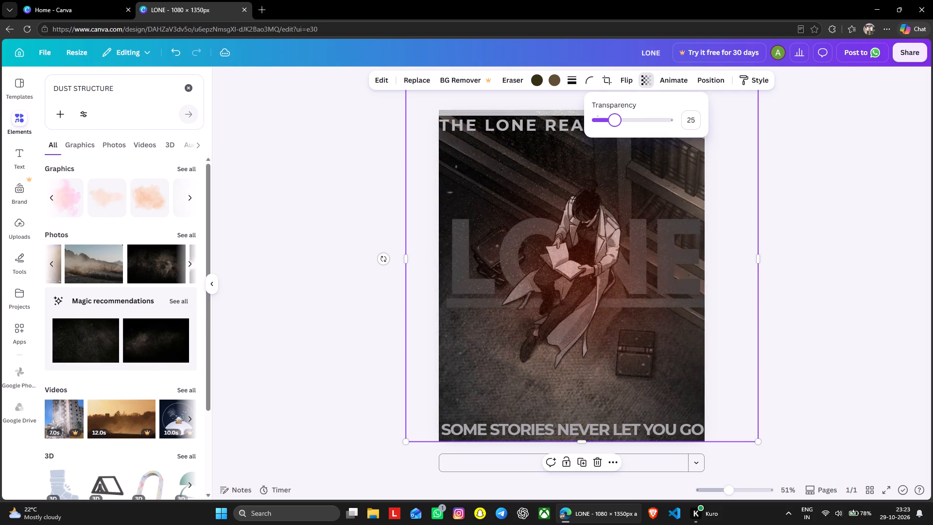
drag(614, 163, 608, 169)
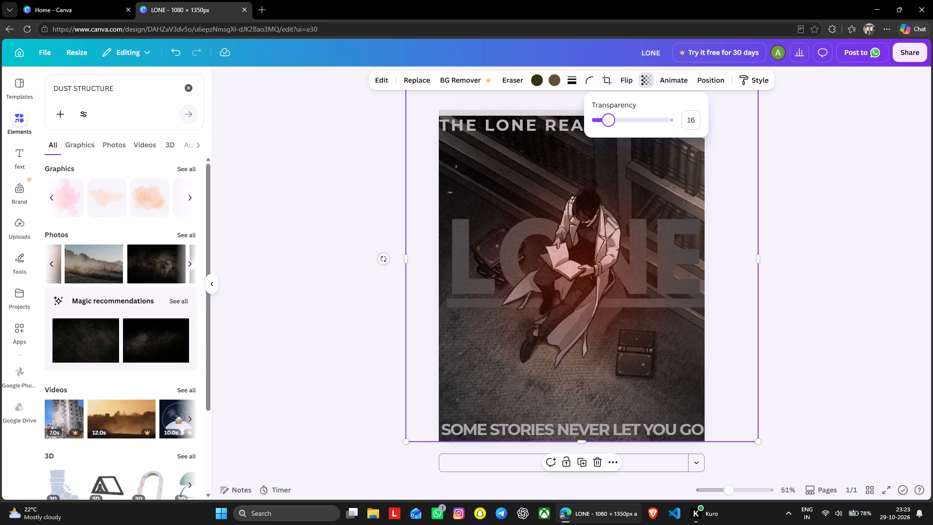
drag(608, 169, 611, 170)
drag(611, 170, 611, 170)
click(801, 260)
click(801, 260)
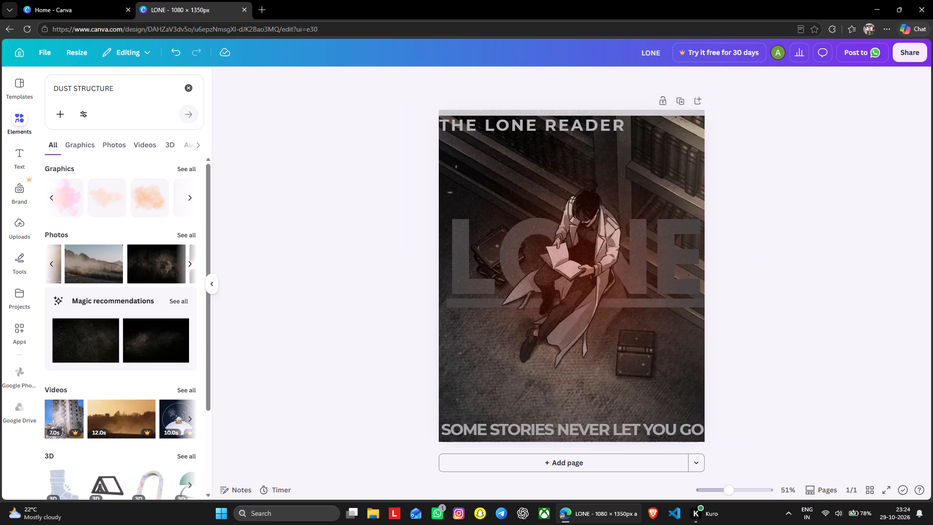